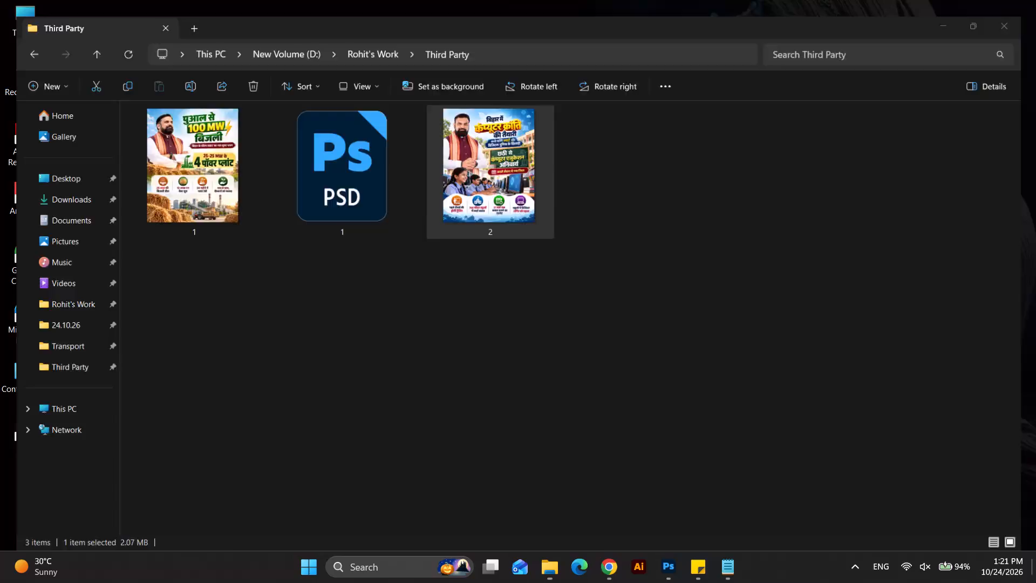
# Open the IPRD folder inside Rohit's Work on New Volume (D:) in a new, maximized This PC window.
pyautogui.doubleClick(30, 21)
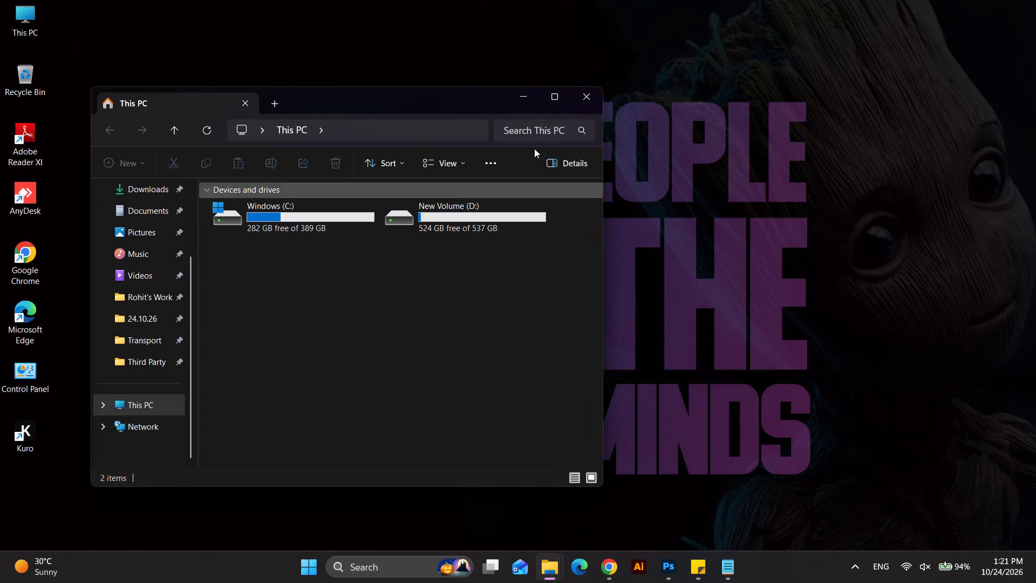
pyautogui.click(550, 90)
pyautogui.click(416, 243)
pyautogui.click(403, 144)
pyautogui.doubleClick(400, 126)
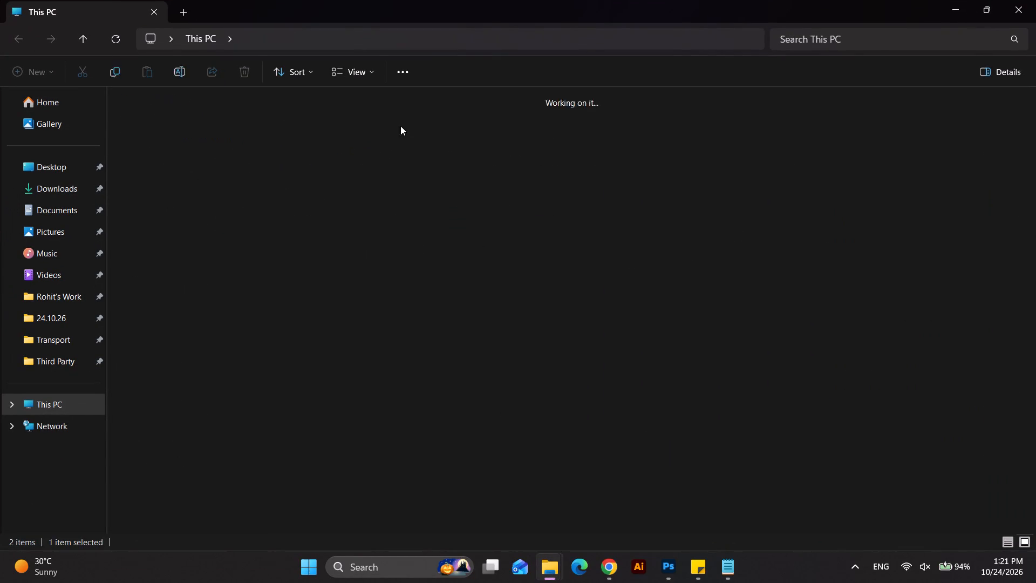
pyautogui.click(390, 336)
pyautogui.click(907, 568)
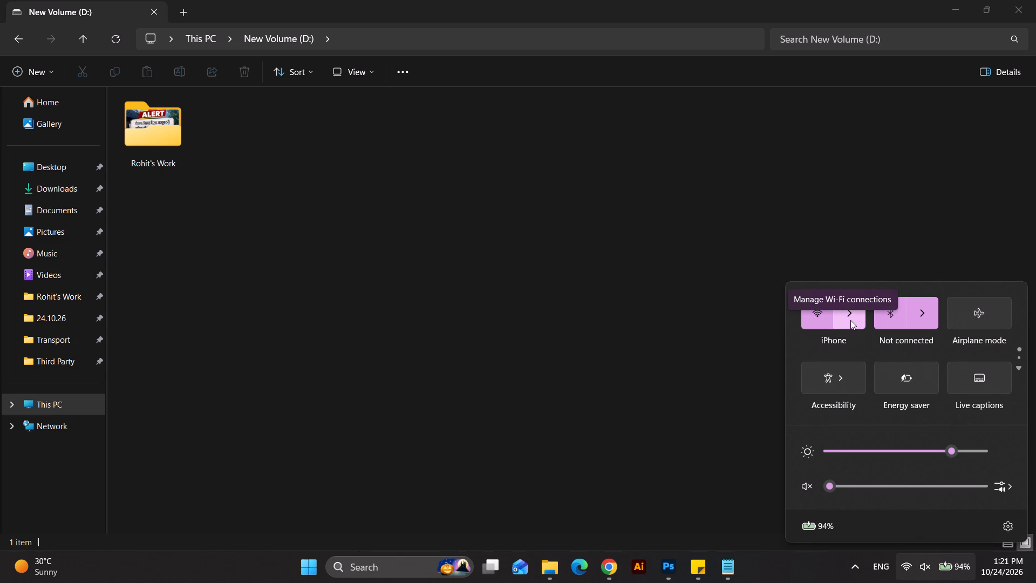
pyautogui.doubleClick(179, 124)
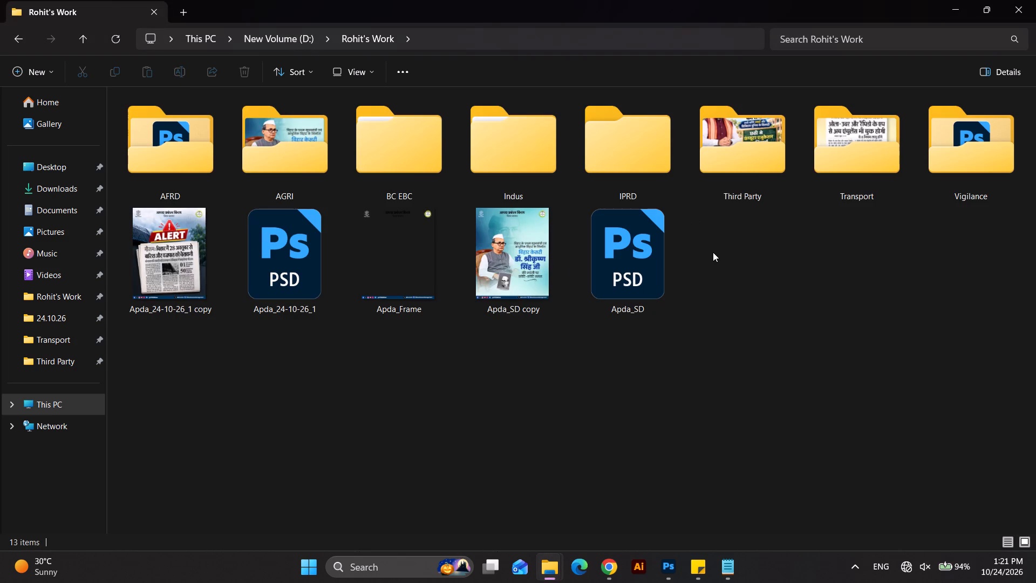
pyautogui.click(766, 300)
pyautogui.doubleClick(675, 147)
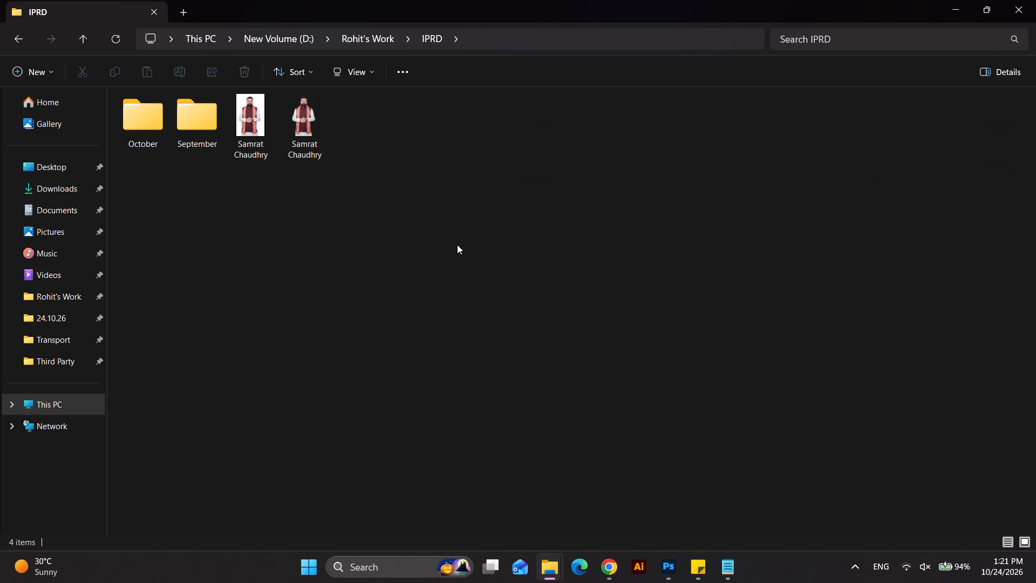
pyautogui.click(376, 279)
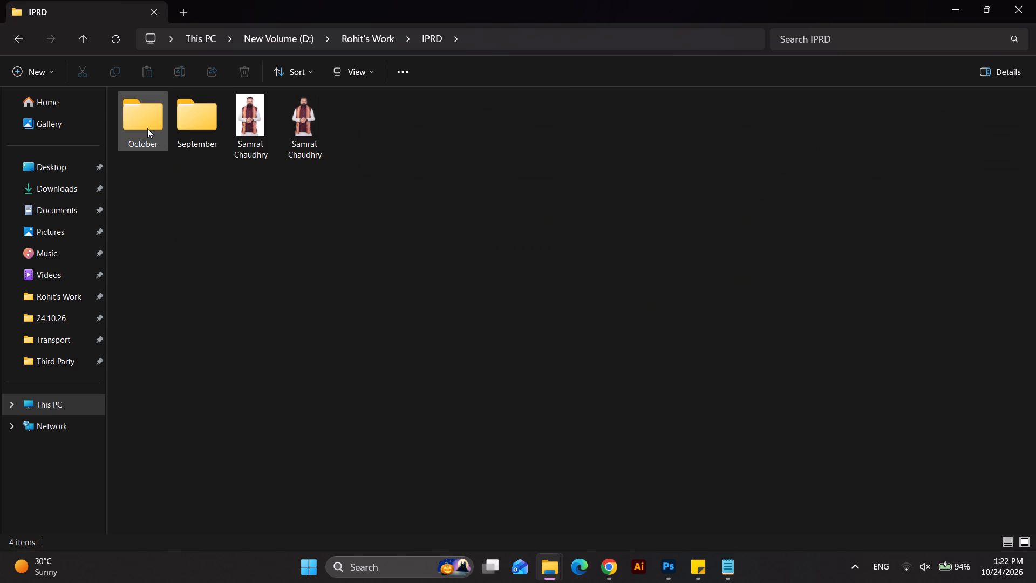
# Open the 23.10.26 folder inside the October folder of IPRD.
pyautogui.click(147, 206)
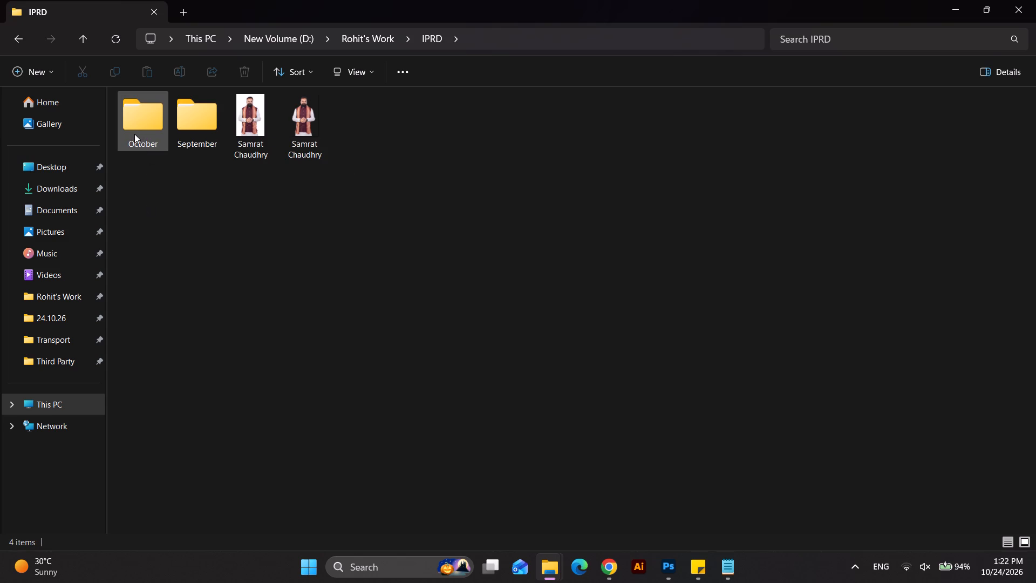
pyautogui.doubleClick(134, 134)
pyautogui.keyDown('ctrl'); pyautogui.scroll(5, 752, 202); pyautogui.keyUp('ctrl')
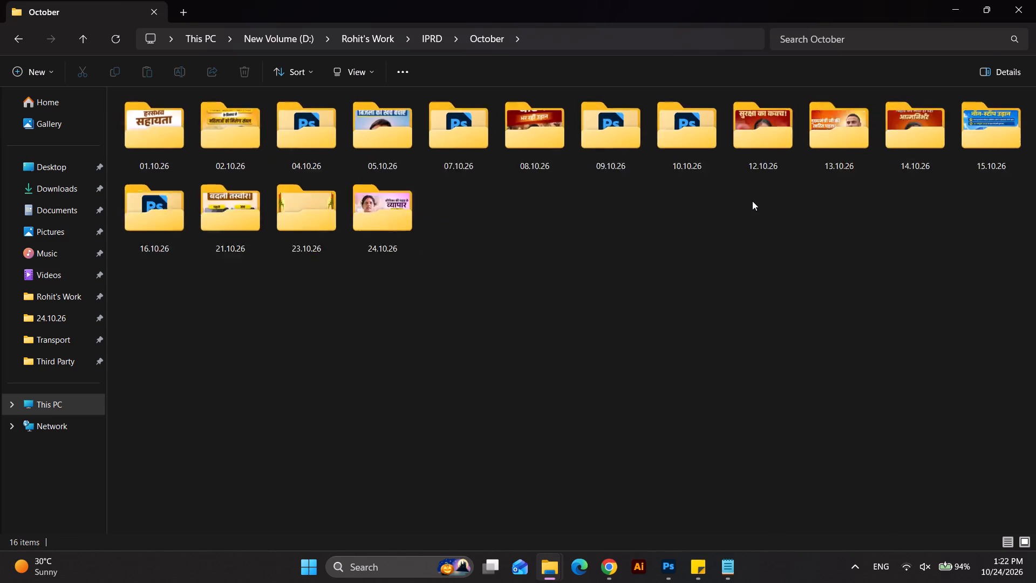
pyautogui.keyDown('ctrl'); pyautogui.scroll(7, 752, 201); pyautogui.keyUp('ctrl')
pyautogui.click(754, 253)
pyautogui.doubleClick(664, 255)
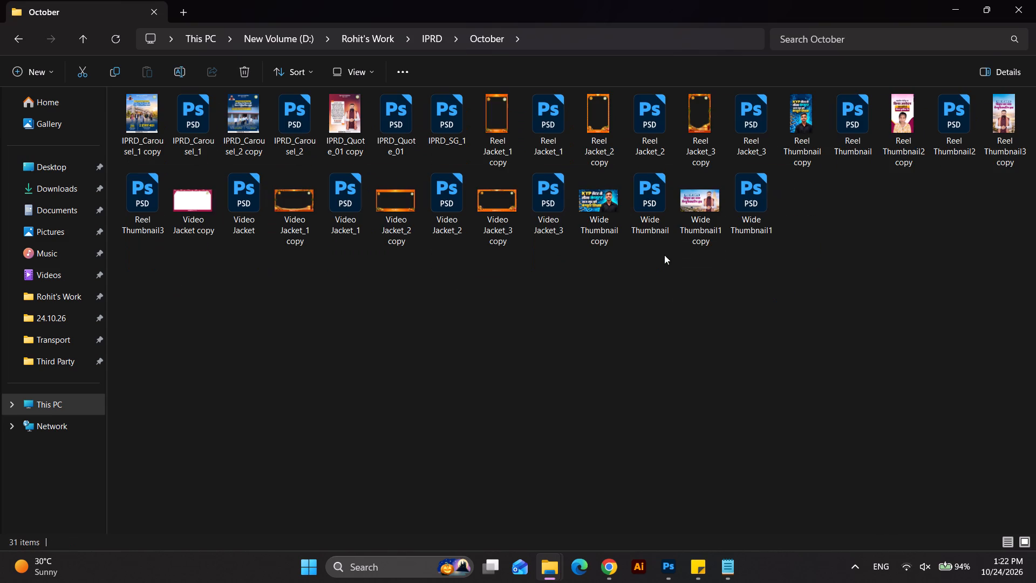
# Copy the PSD files Reel Jacket_1, _2, _3 and Video Jacket_1, _2, _3 into October's 24.10.26 folder.
pyautogui.click(542, 113)
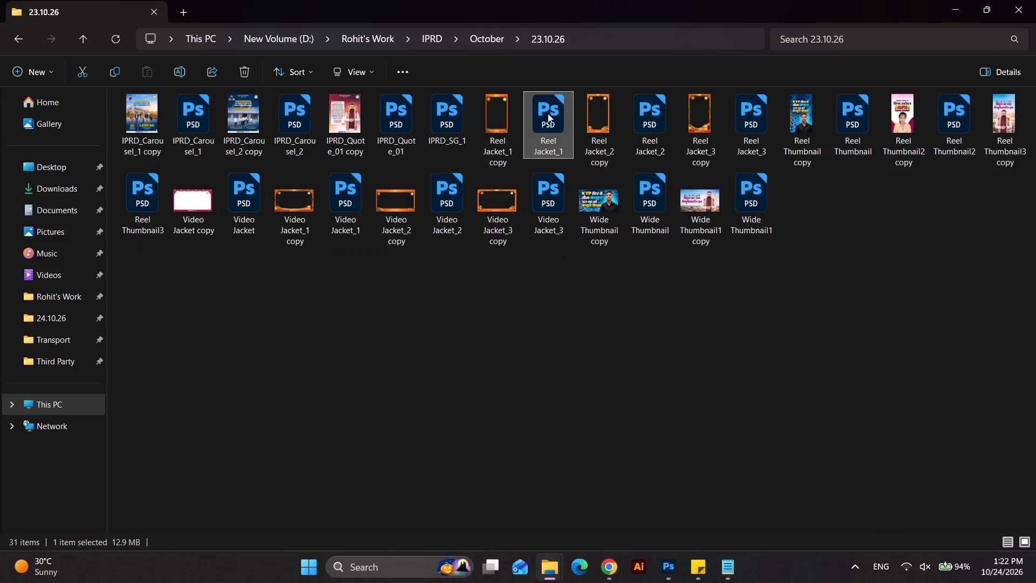
pyautogui.keyDown('ctrl'); pyautogui.click(644, 114); pyautogui.keyUp('ctrl')
pyautogui.keyDown('ctrl'); pyautogui.click(744, 120); pyautogui.keyUp('ctrl')
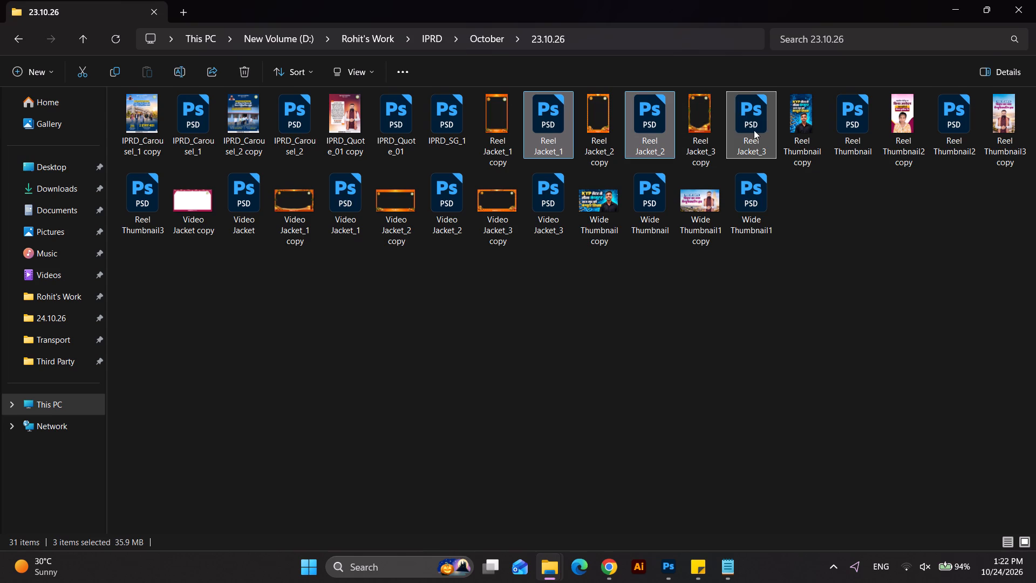
pyautogui.keyDown('ctrl'); pyautogui.click(344, 208); pyautogui.keyUp('ctrl')
pyautogui.keyDown('ctrl'); pyautogui.click(445, 214); pyautogui.keyUp('ctrl')
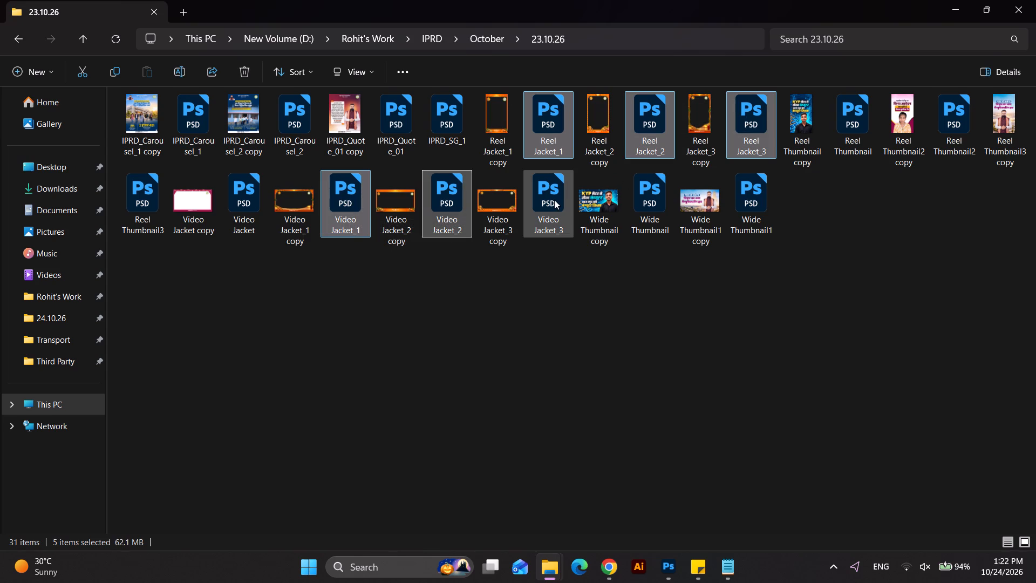
pyautogui.keyDown('ctrl'); pyautogui.click(554, 200); pyautogui.keyUp('ctrl')
pyautogui.hotkey('ctrl', 'c')
pyautogui.hotkey('ctrl', 'c')
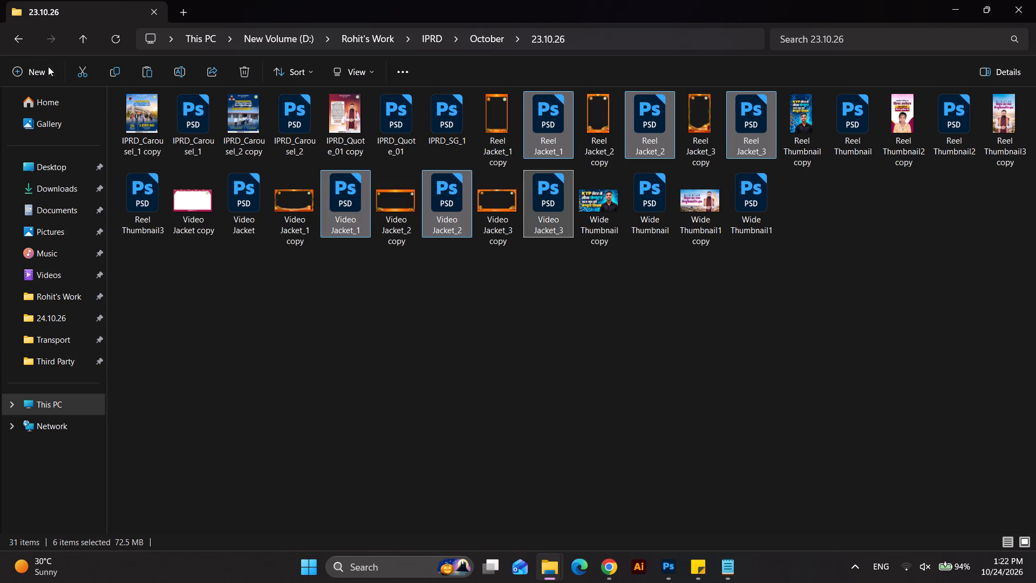
pyautogui.click(23, 42)
pyautogui.doubleClick(780, 285)
pyautogui.click(719, 370)
pyautogui.hotkey('ctrl', 'v')
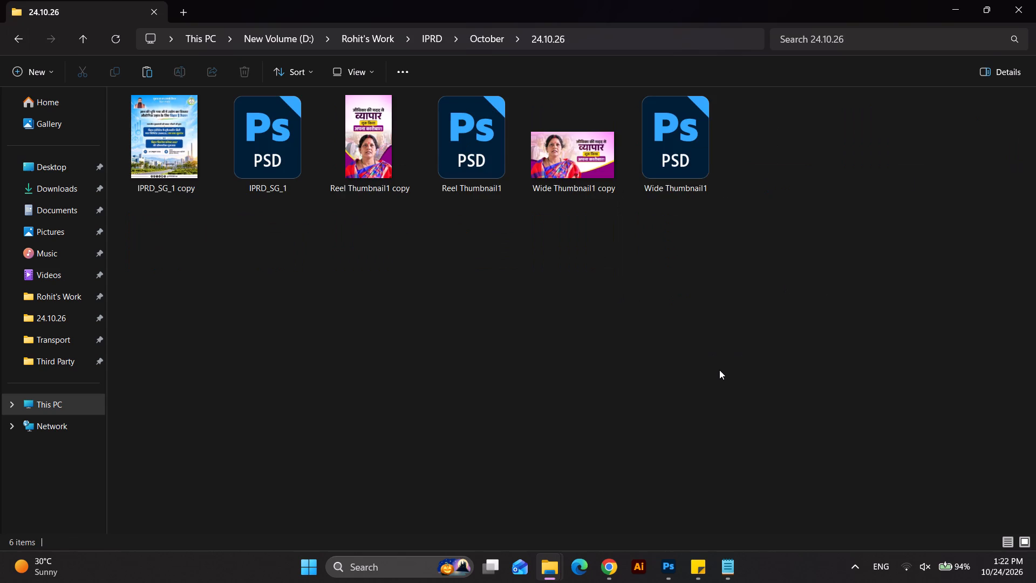
pyautogui.click(656, 393)
pyautogui.keyDown('ctrl'); pyautogui.scroll(7, 751, 290); pyautogui.keyUp('ctrl')
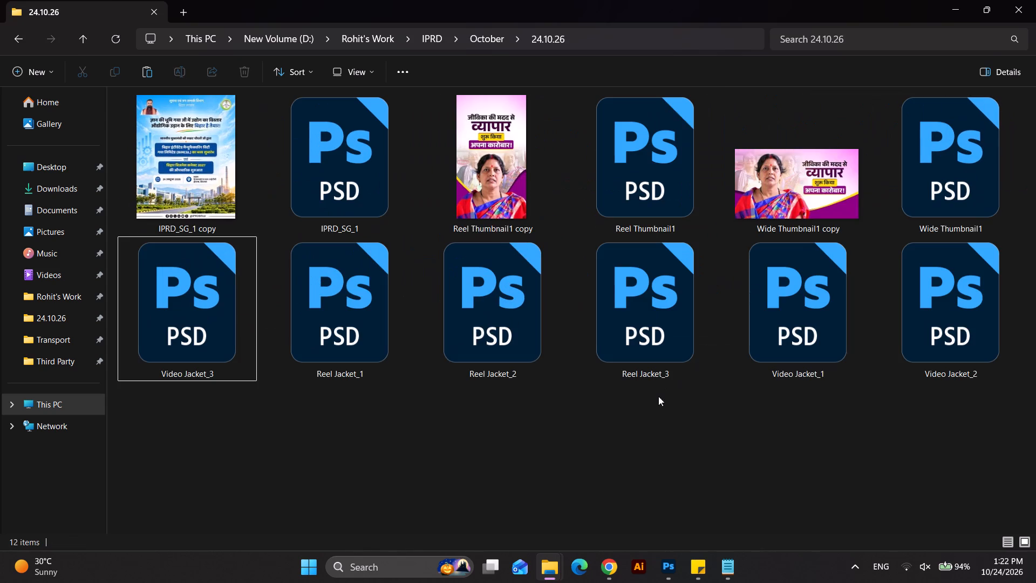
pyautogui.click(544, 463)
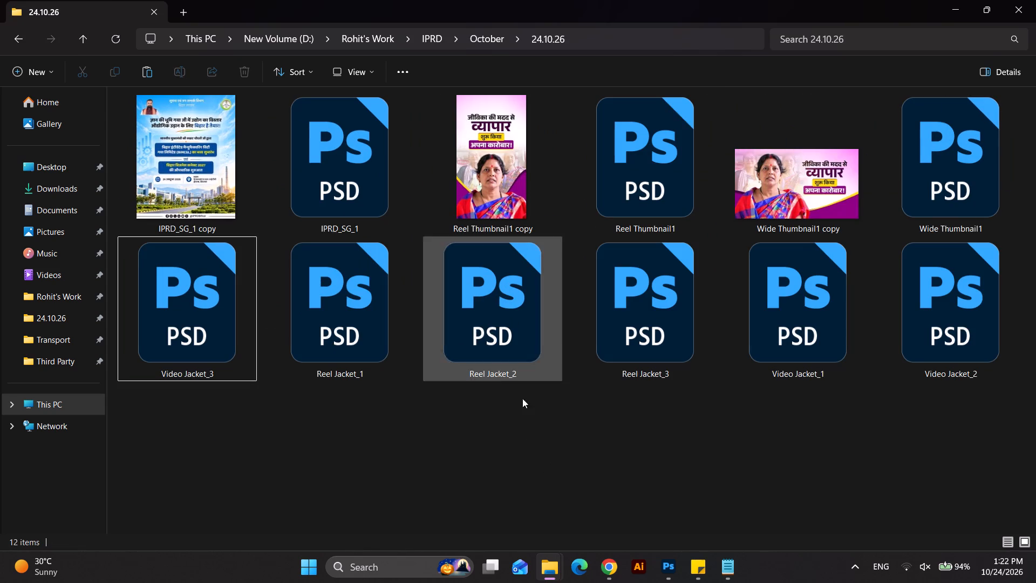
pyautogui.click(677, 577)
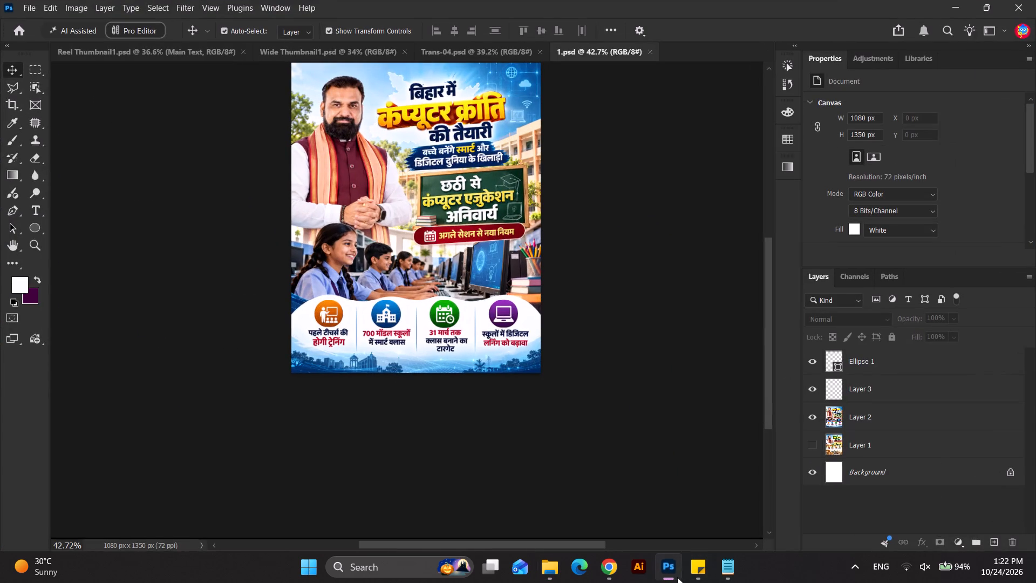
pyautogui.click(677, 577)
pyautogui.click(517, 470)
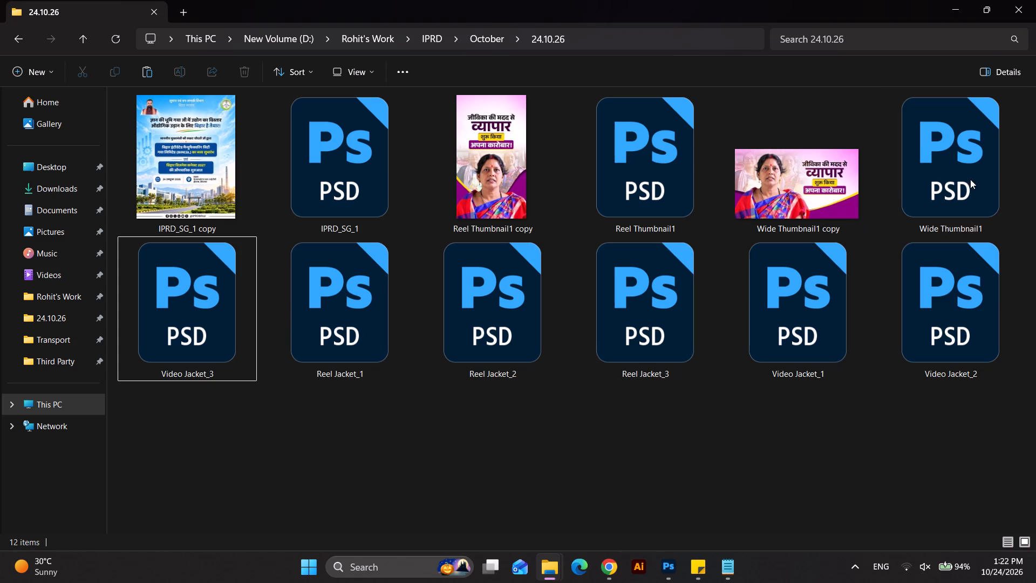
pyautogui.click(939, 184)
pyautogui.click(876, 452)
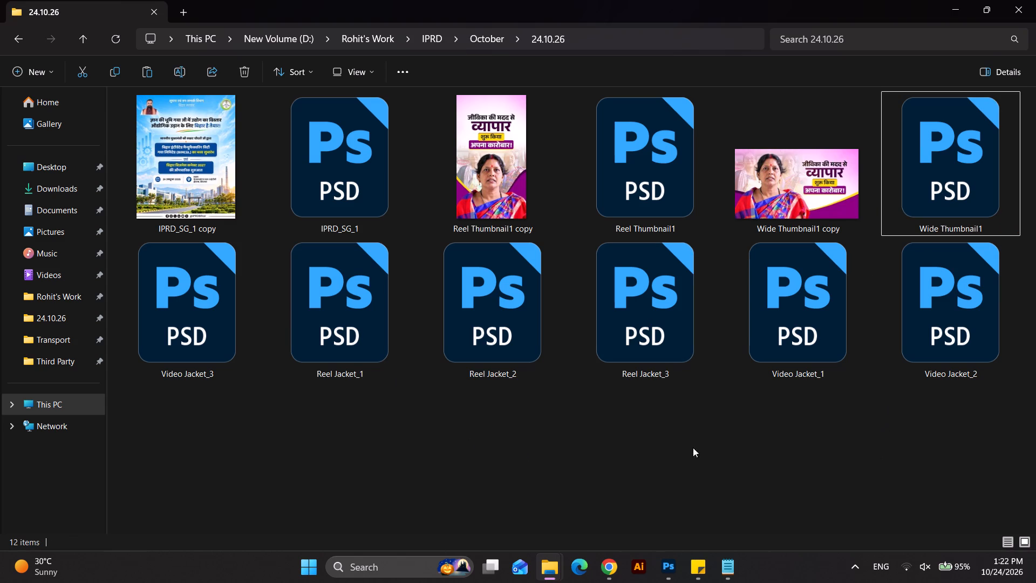
# Open the copied Video Jacket_1 PSD from the 24.10.26 folder in Photoshop.
pyautogui.doubleClick(805, 329)
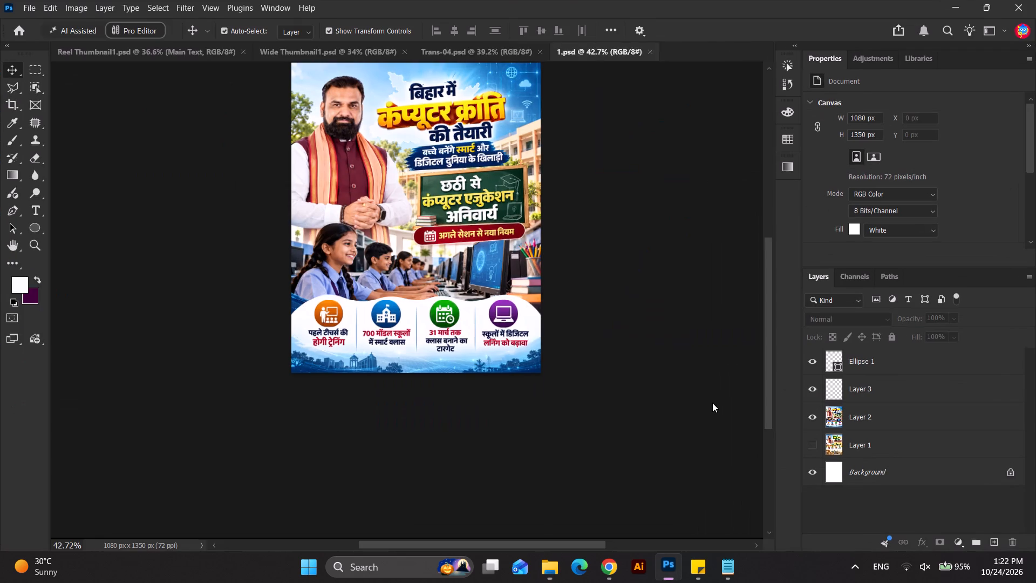
pyautogui.scroll(-3, 495, 375)
pyautogui.scroll(10, 284, 241)
pyautogui.scroll(3, 221, 196)
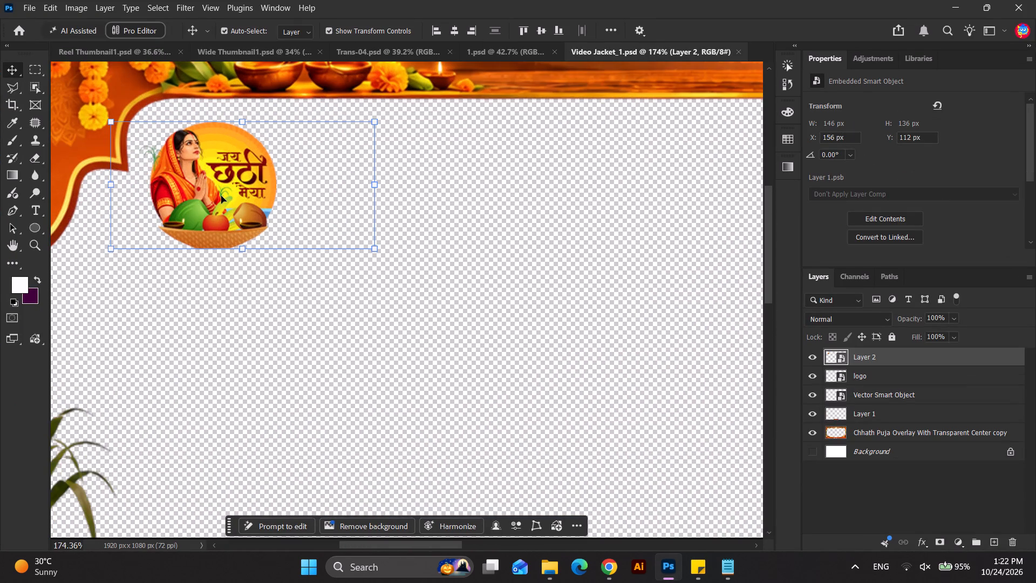
pyautogui.scroll(-3, 221, 196)
pyautogui.scroll(1, 241, 241)
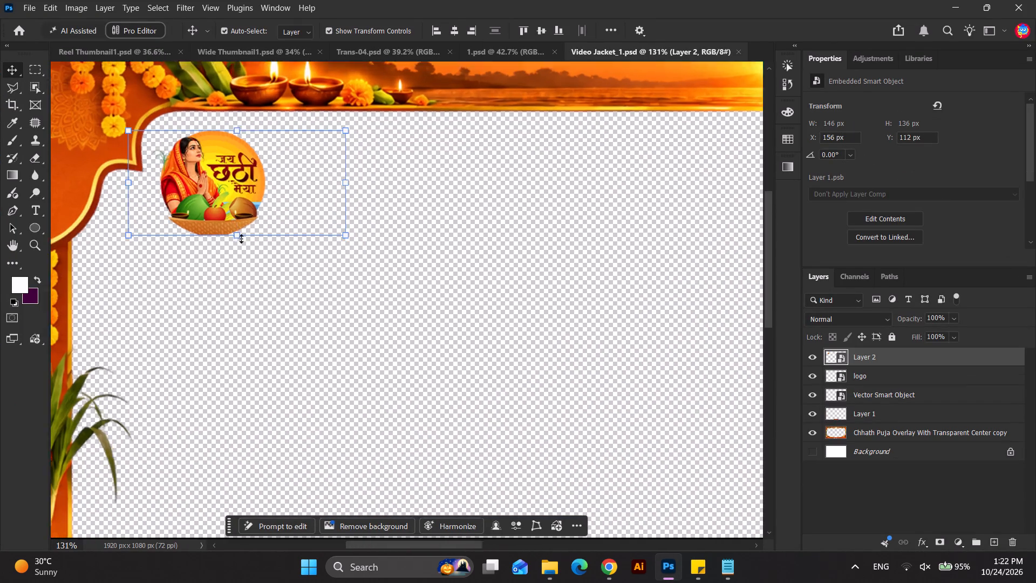
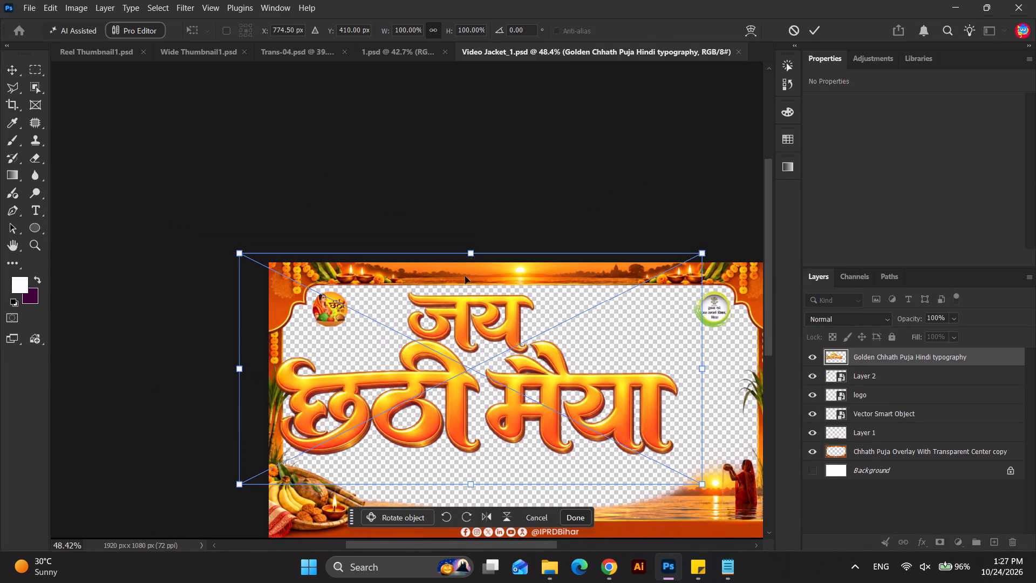
# Scale the placed जय छठी मैया text to about 26.55% and move it above the social icons, at about X 960.5, Y 900 px.
pyautogui.moveTo(478, 248); pyautogui.dragTo(481, 356)
pyautogui.moveTo(486, 391); pyautogui.dragTo(531, 422)
pyautogui.moveTo(531, 422); pyautogui.dragTo(535, 432)
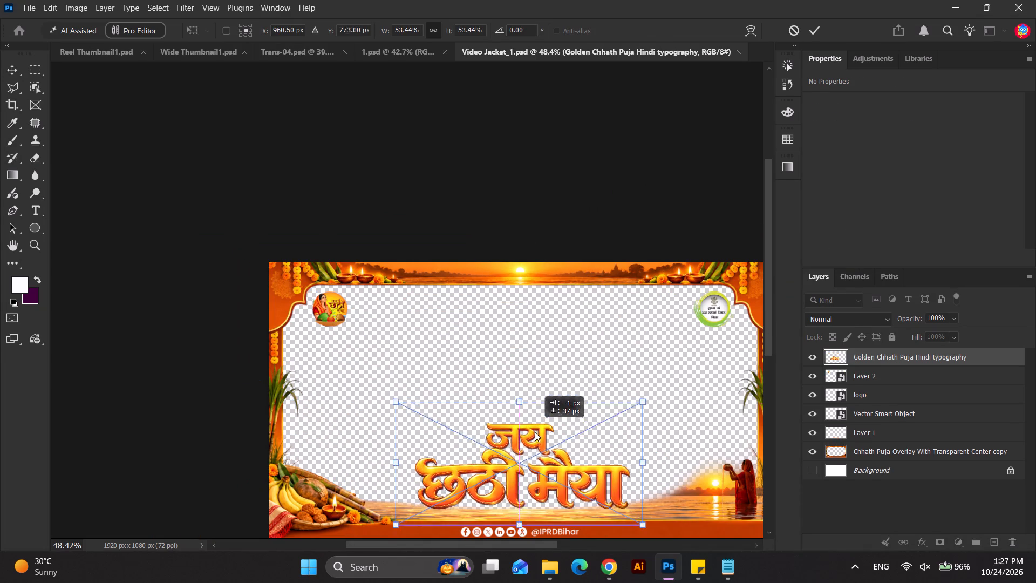
pyautogui.moveTo(535, 432); pyautogui.dragTo(537, 443)
pyautogui.scroll(-9, 521, 407)
pyautogui.moveTo(517, 401); pyautogui.dragTo(520, 419)
pyautogui.moveTo(520, 419); pyautogui.dragTo(521, 428)
pyautogui.scroll(2, 525, 461)
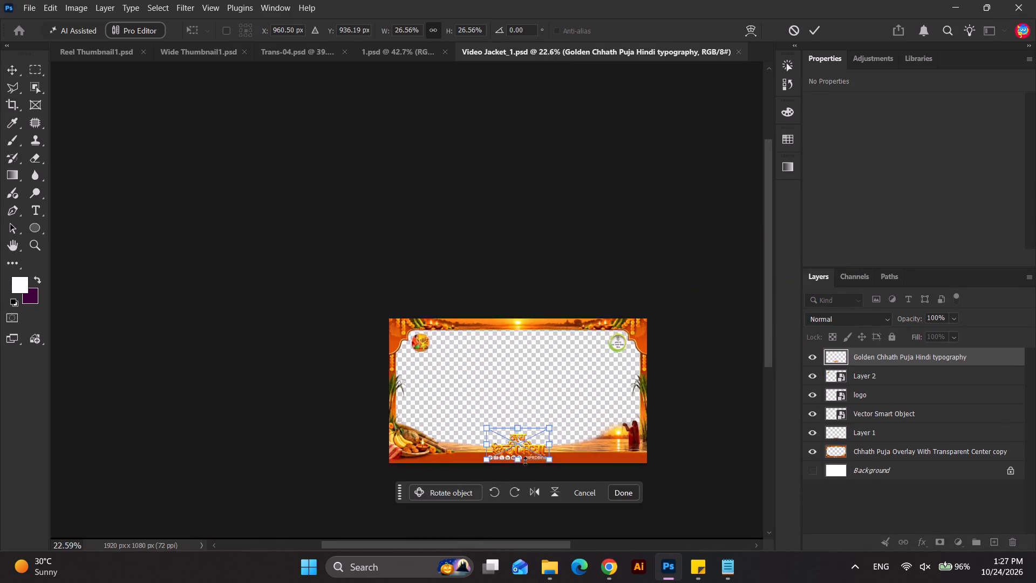
pyautogui.scroll(11, 525, 461)
pyautogui.moveTo(527, 437); pyautogui.dragTo(527, 427)
pyautogui.scroll(6, 528, 430)
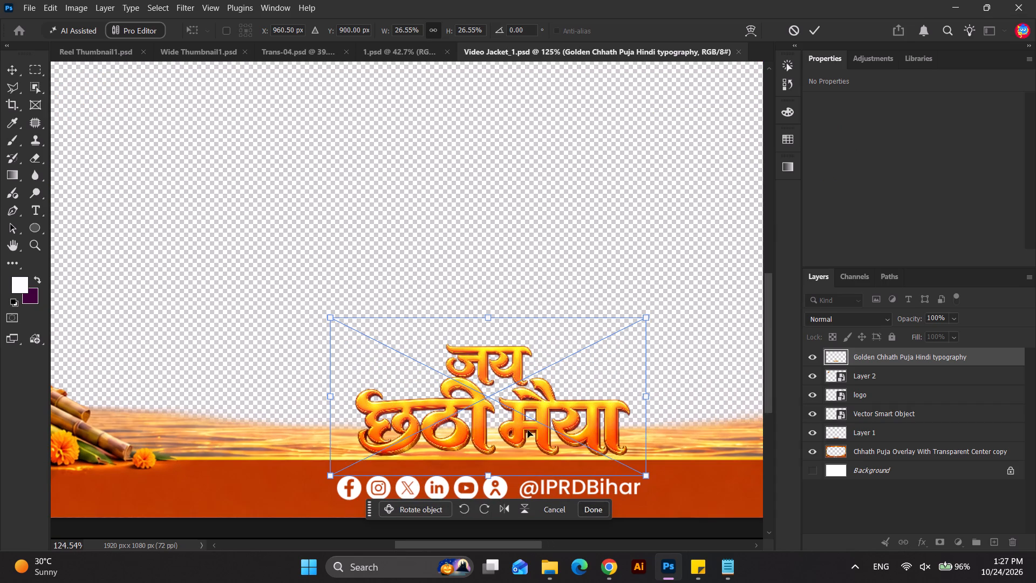
# Nudge the placed text down to Y 906 px, commit the placement and deselect.
pyautogui.press('Down')
pyautogui.press('Down')
pyautogui.press('Down')
pyautogui.press('Down')
pyautogui.press('Down')
pyautogui.press('Down')
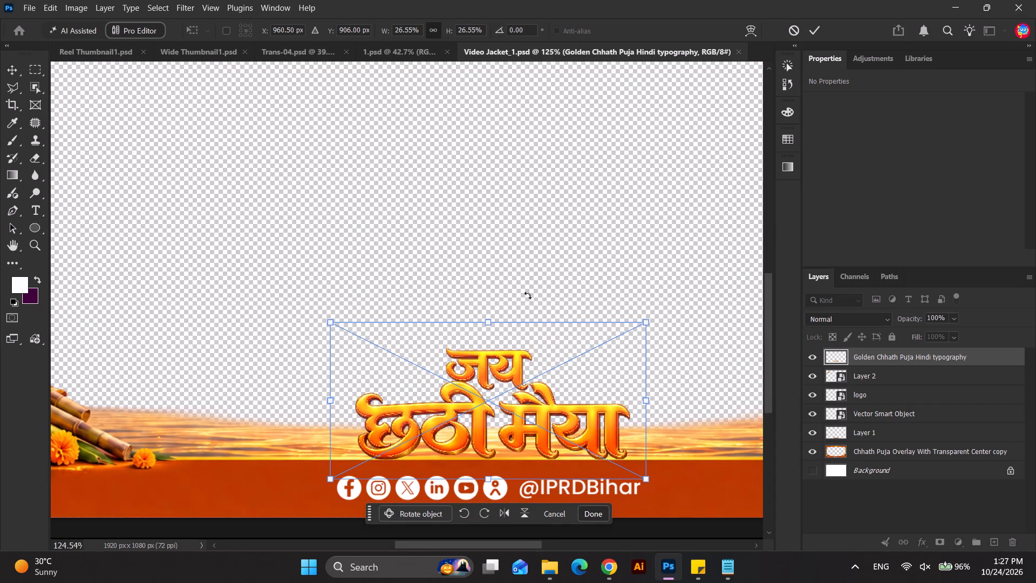
pyautogui.press('Return')
pyautogui.click(530, 255)
# Copy the Golden Chhath Puja Hindi typography layer from Video Jacket_1.
pyautogui.scroll(-5, 457, 294)
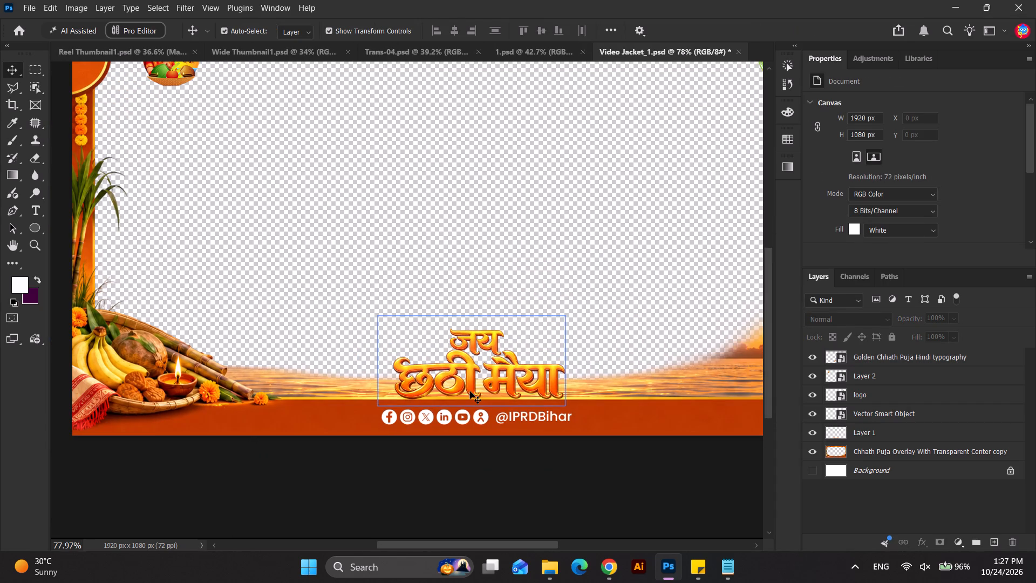
pyautogui.click(474, 383)
pyautogui.hotkey('ctrl', 'c')
pyautogui.hotkey('ctrl', 'c')
pyautogui.hotkey('ctrl', 'c')
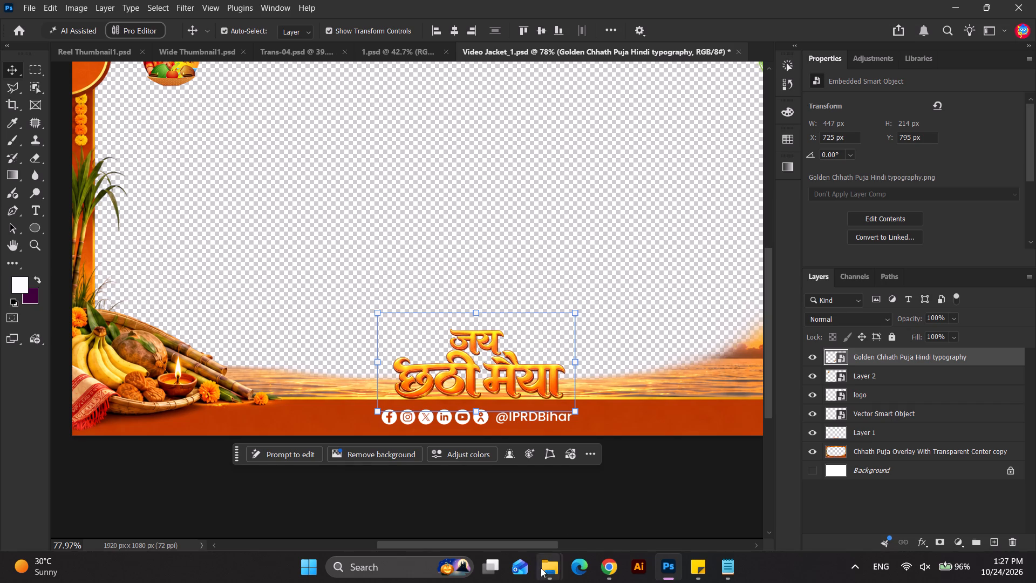
# Open the Video Jacket_2 PSD from the 24.10.26 folder.
pyautogui.click(546, 570)
pyautogui.click(624, 506)
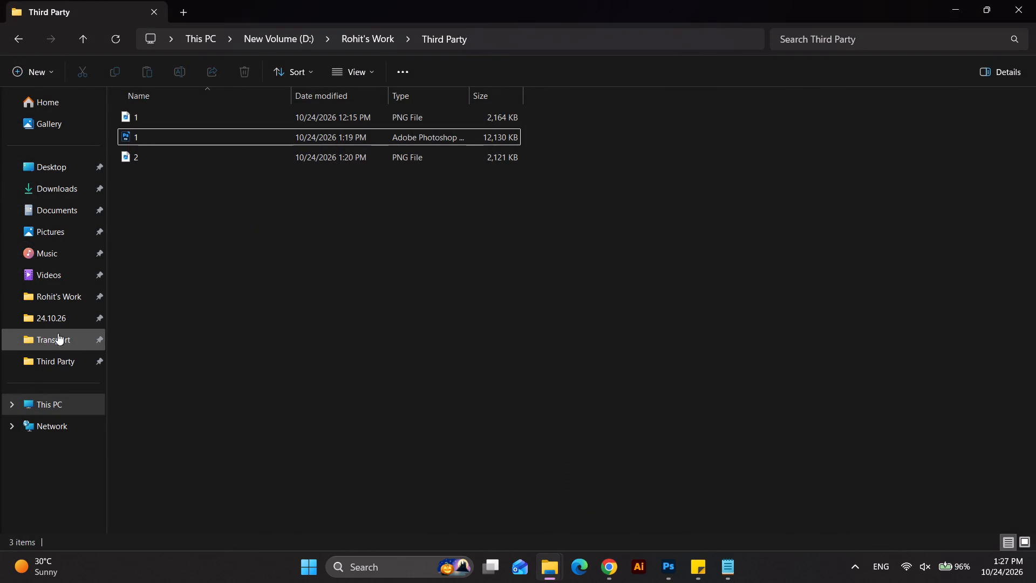
pyautogui.click(58, 315)
pyautogui.click(432, 318)
pyautogui.doubleClick(946, 151)
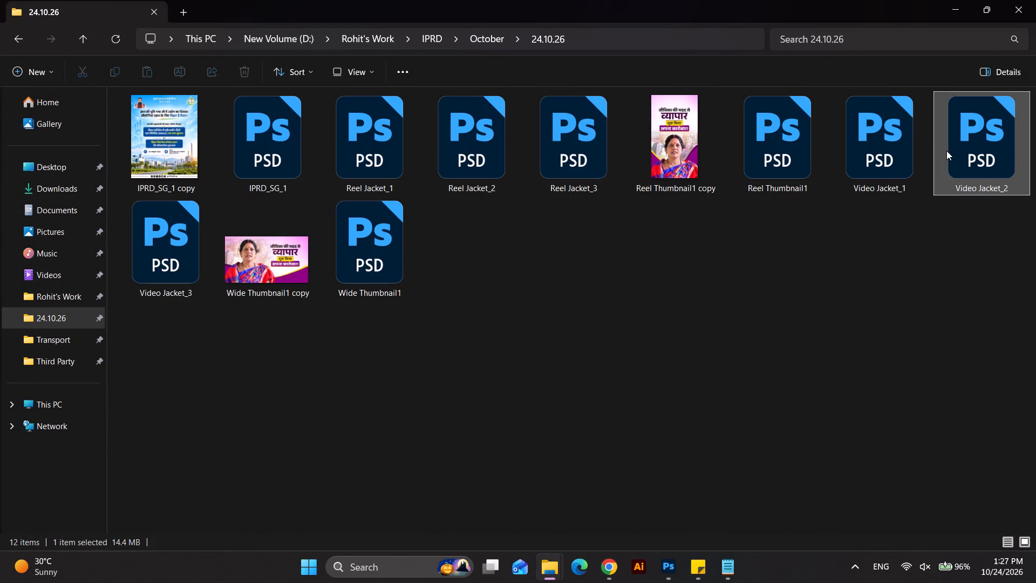
# Paste the जय छठी मैया text into Video Jacket_2, centred just above the bottom band at about X 737, Y 731 px.
pyautogui.scroll(-4, 496, 307)
pyautogui.hotkey('ctrl', 'v')
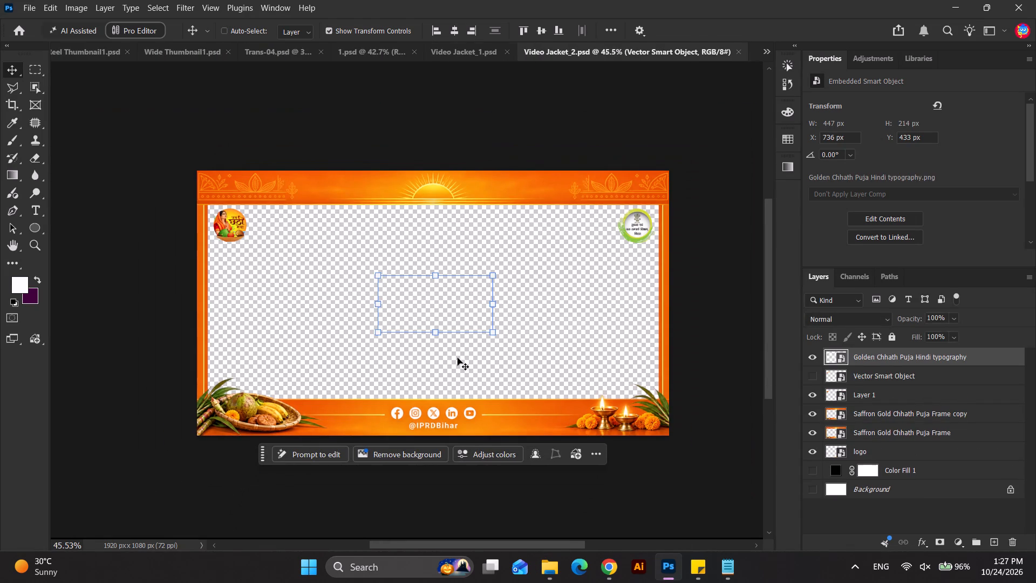
pyautogui.moveTo(457, 312); pyautogui.dragTo(455, 385)
pyautogui.click(451, 31)
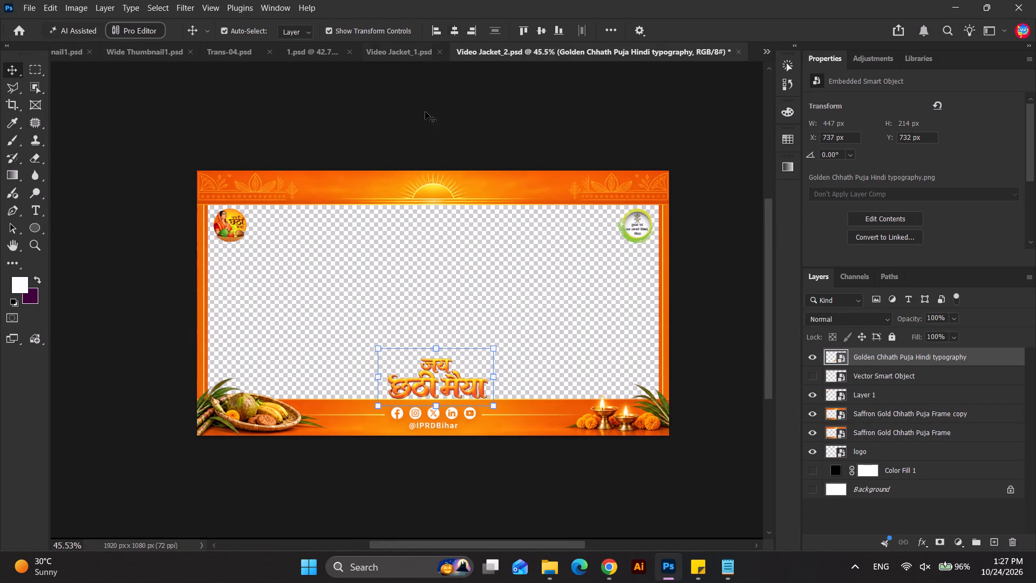
pyautogui.click(425, 112)
pyautogui.scroll(11, 419, 418)
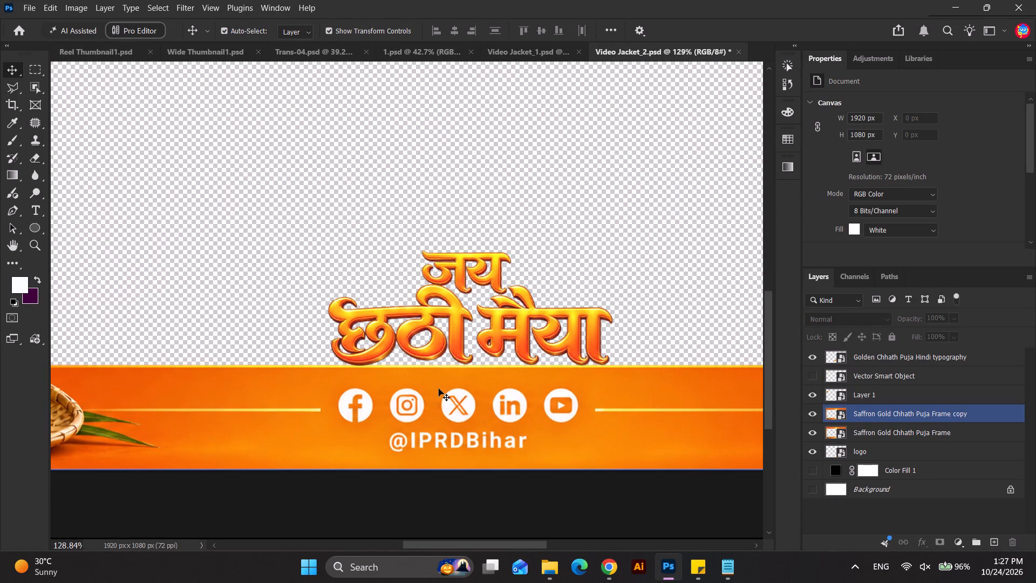
pyautogui.click(457, 340)
pyautogui.press('Up')
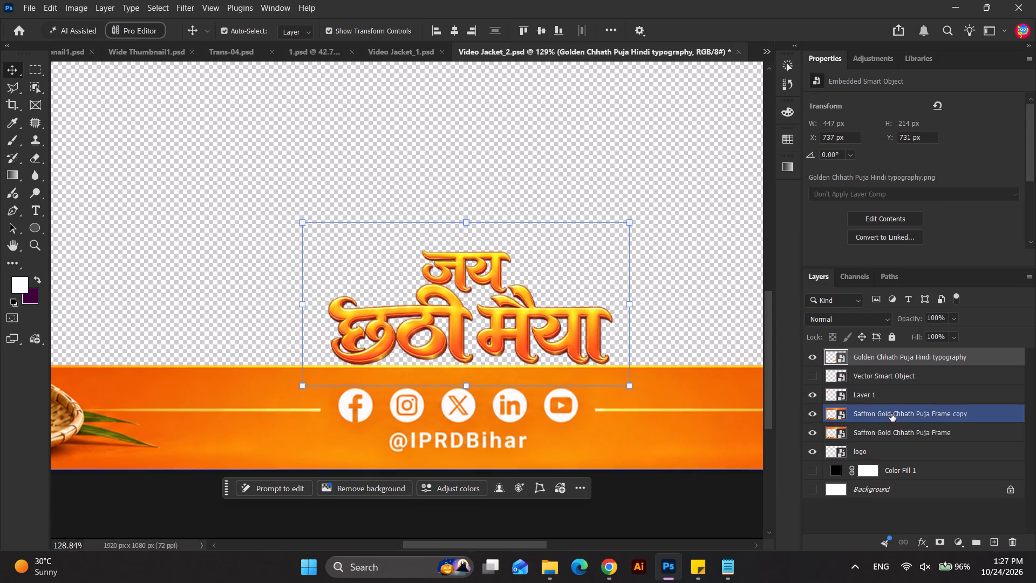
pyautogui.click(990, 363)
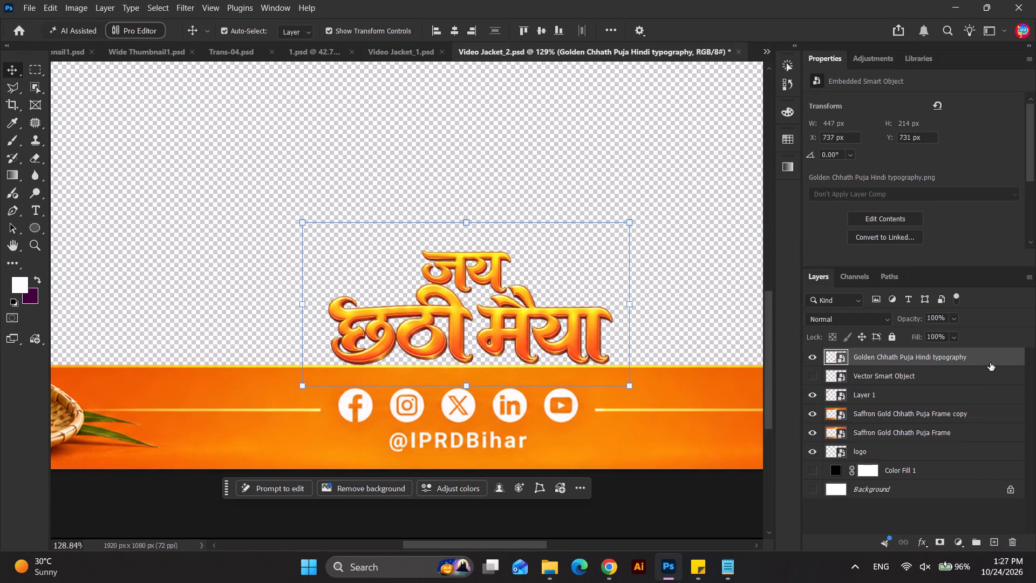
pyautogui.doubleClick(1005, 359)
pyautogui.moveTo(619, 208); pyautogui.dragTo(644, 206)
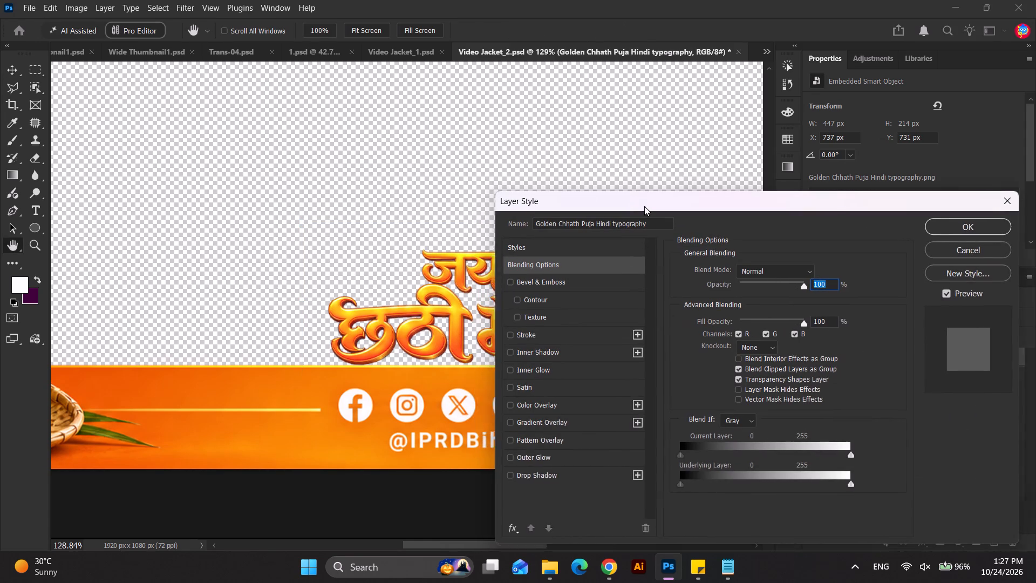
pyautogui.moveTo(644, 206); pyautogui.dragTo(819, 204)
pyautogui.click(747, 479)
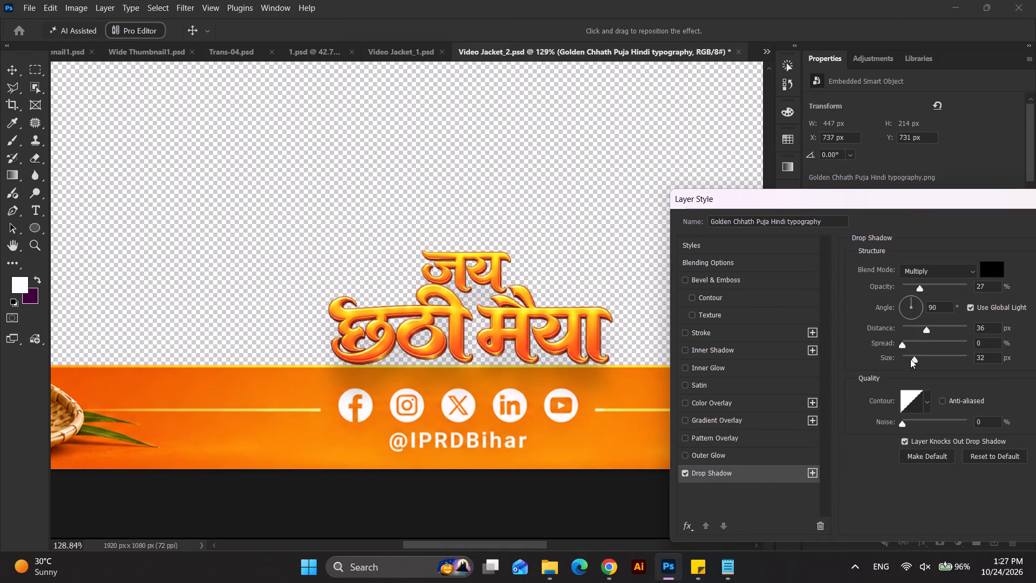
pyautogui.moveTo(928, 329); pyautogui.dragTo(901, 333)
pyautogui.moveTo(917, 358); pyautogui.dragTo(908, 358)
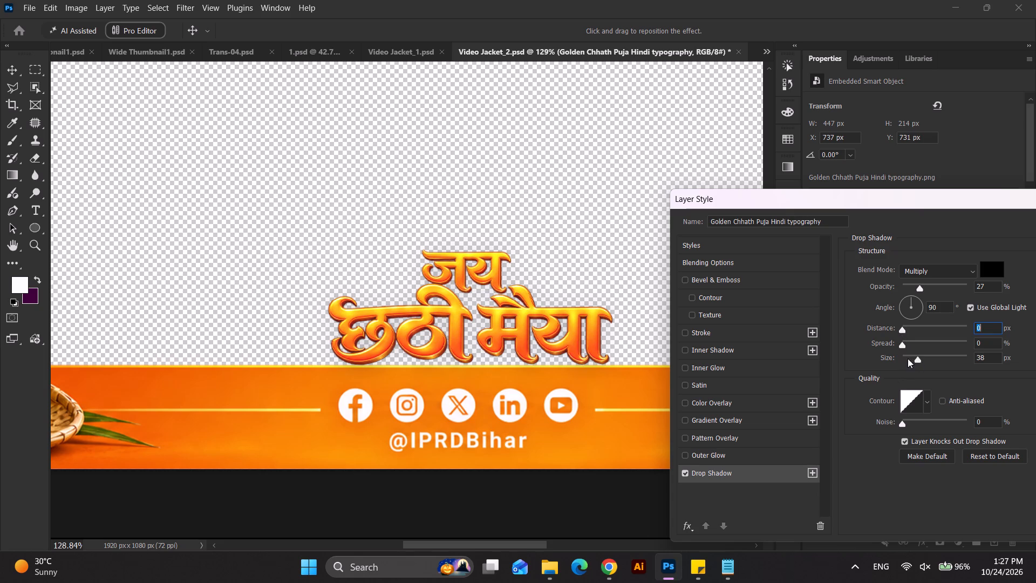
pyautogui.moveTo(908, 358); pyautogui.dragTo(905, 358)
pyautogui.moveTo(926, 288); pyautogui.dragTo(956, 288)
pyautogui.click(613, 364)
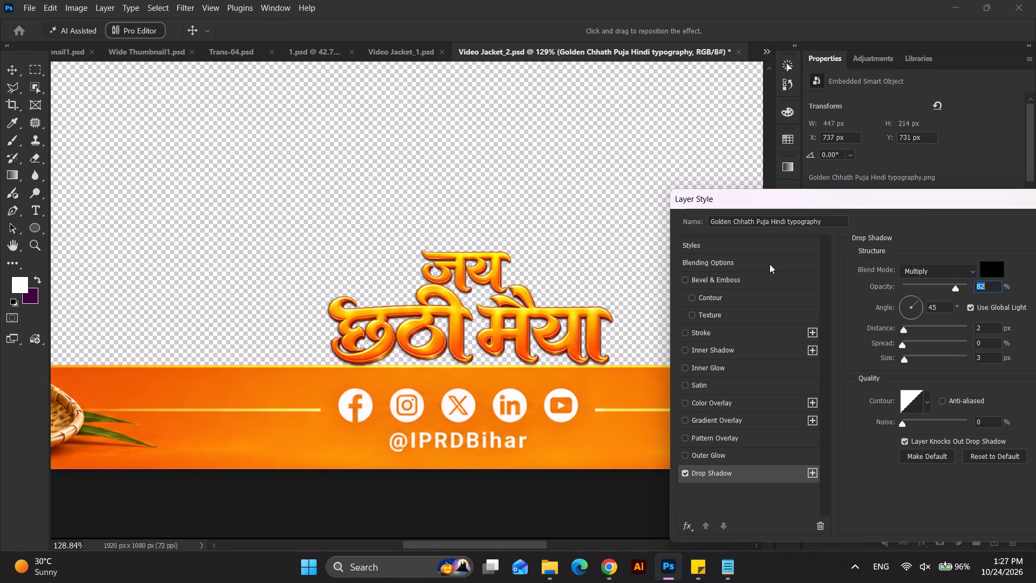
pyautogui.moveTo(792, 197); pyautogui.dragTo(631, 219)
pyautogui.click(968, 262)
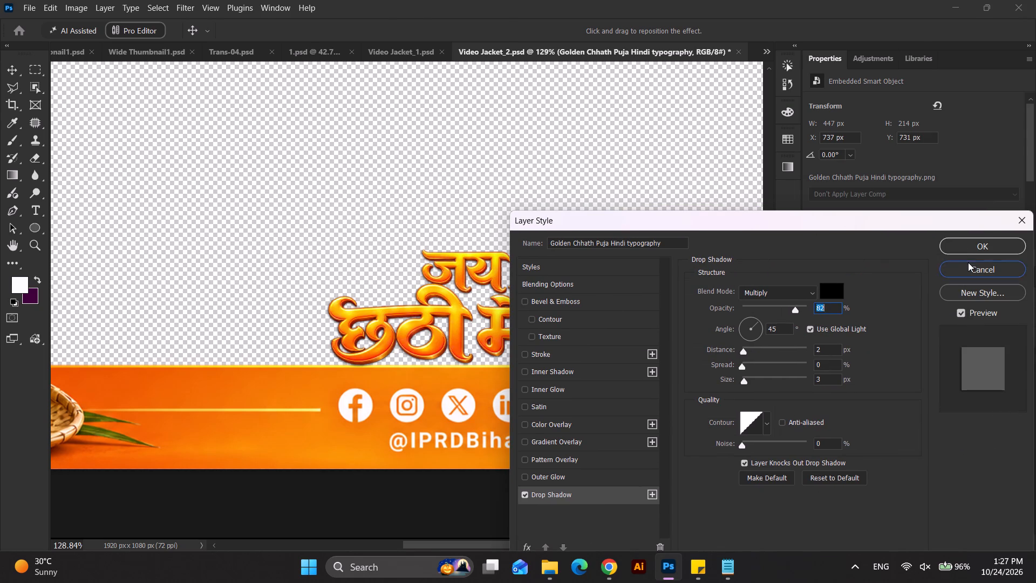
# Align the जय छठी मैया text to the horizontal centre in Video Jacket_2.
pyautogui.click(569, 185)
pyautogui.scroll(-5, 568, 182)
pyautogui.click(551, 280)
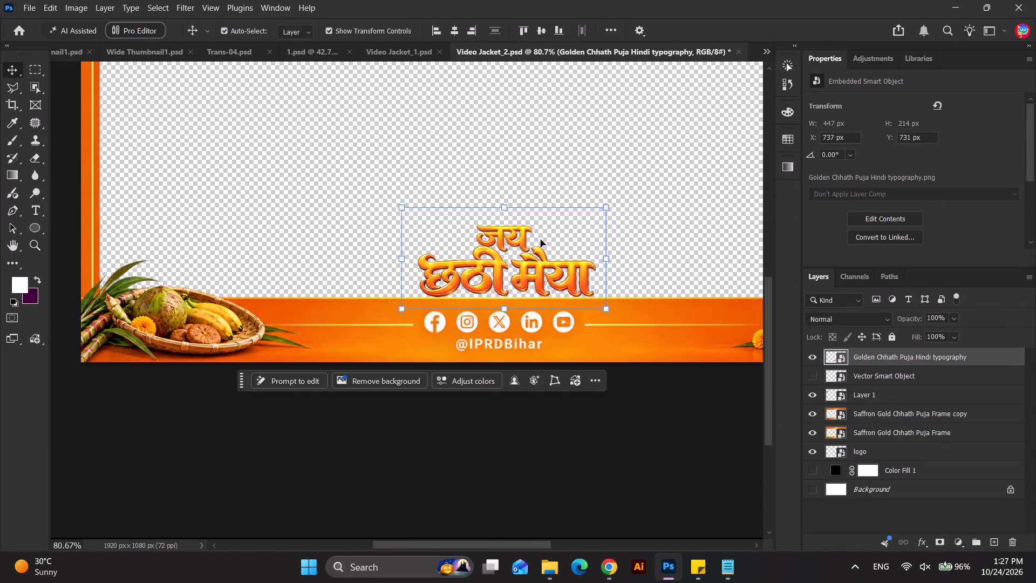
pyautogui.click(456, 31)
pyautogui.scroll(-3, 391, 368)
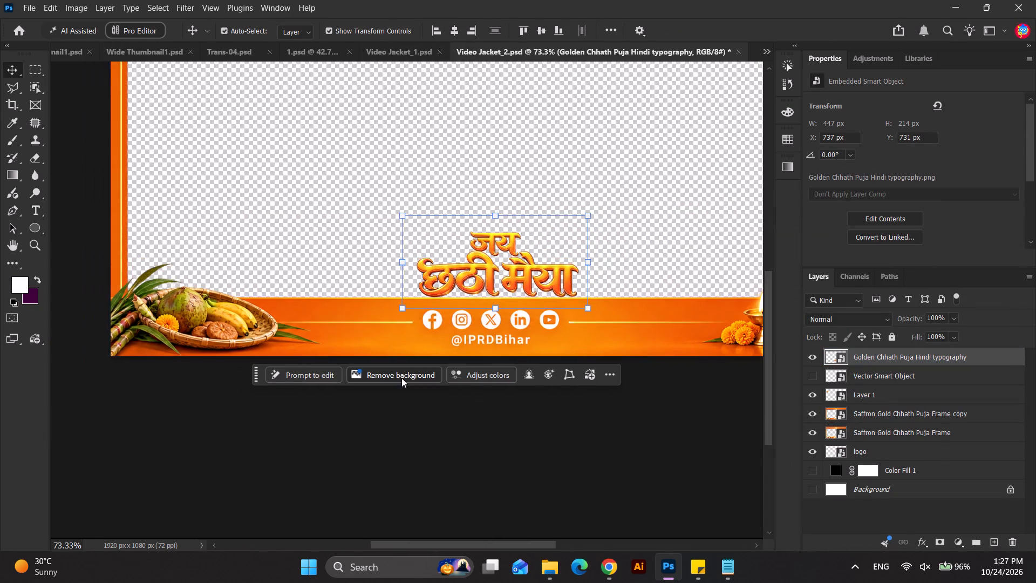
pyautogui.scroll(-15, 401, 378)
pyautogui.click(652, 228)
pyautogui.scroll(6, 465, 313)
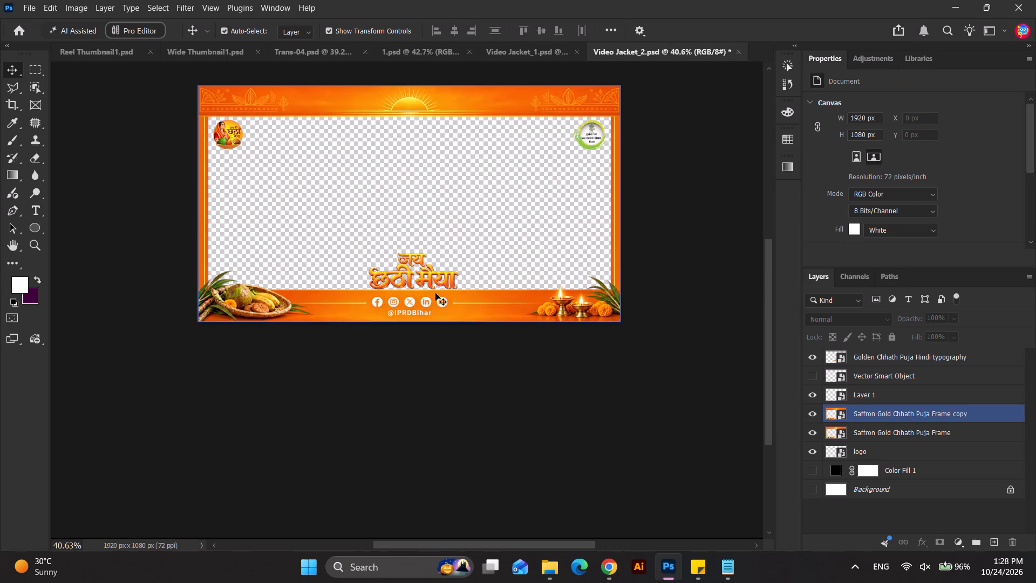
# Scale the जय छठी मैया text to about 23.28%, centre it horizontally and nudge it up to Y 757 px.
pyautogui.click(409, 275)
pyautogui.scroll(5, 413, 263)
pyautogui.moveTo(414, 233); pyautogui.dragTo(414, 240)
pyautogui.tripleClick(414, 240)
pyautogui.click(414, 240)
pyautogui.click(414, 245)
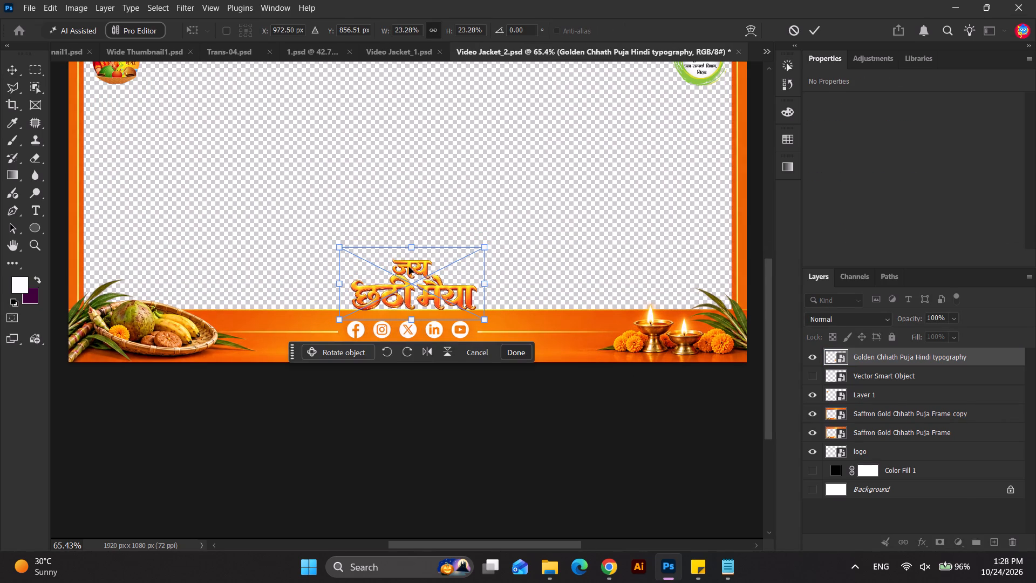
pyautogui.press('Return')
pyautogui.click(451, 32)
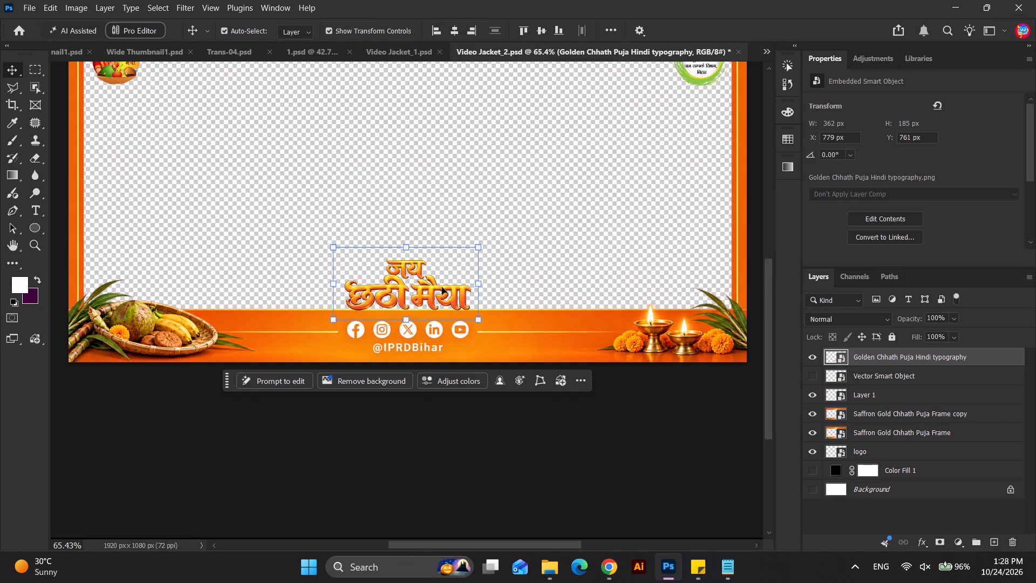
pyautogui.press('Up')
pyautogui.press('Up')
# Examine the text's placement above the social icons band, close up and in the full jacket.
pyautogui.click(415, 435)
pyautogui.scroll(11, 409, 336)
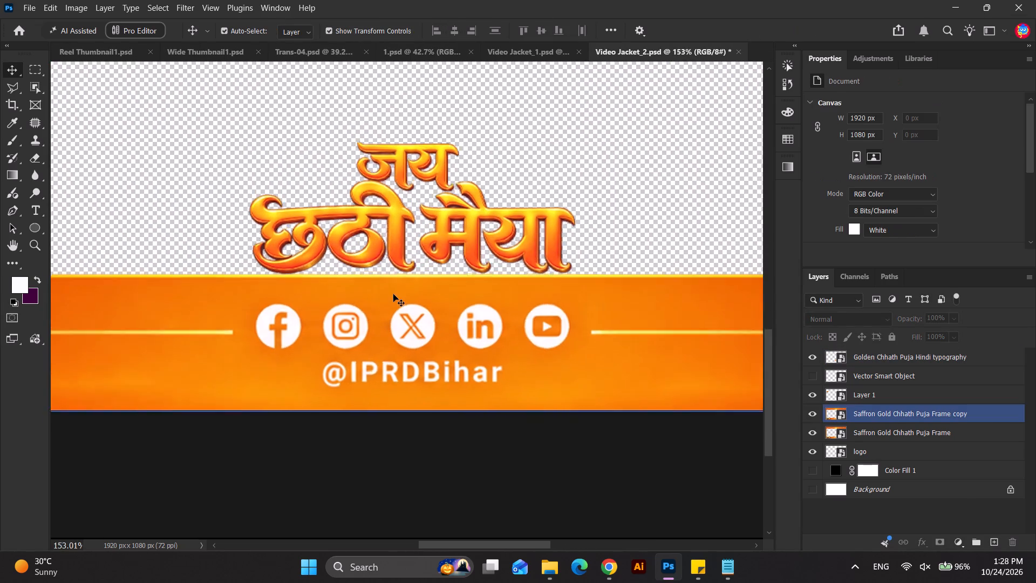
pyautogui.scroll(1, 393, 294)
pyautogui.click(394, 247)
pyautogui.scroll(-8, 415, 379)
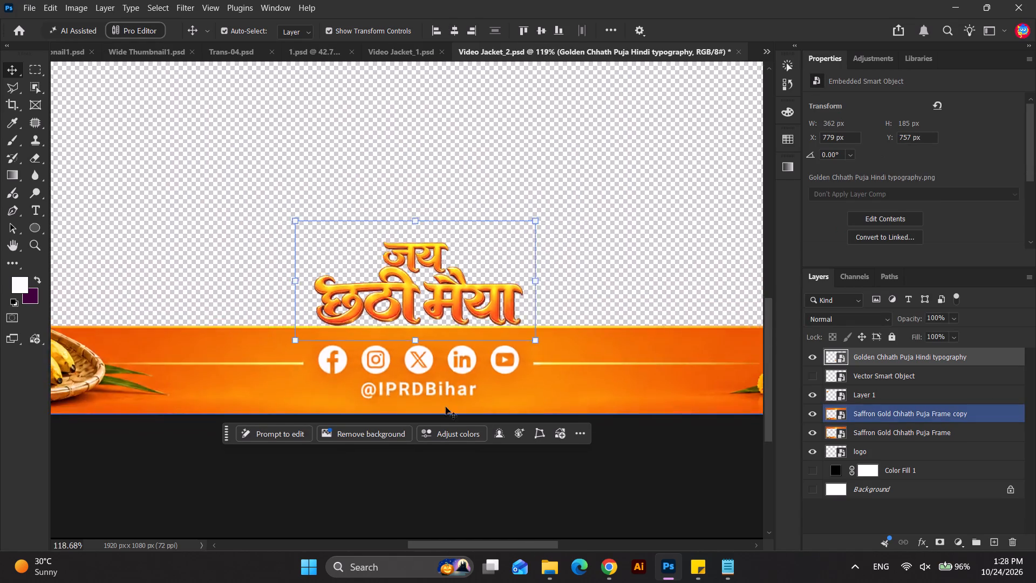
pyautogui.scroll(-8, 446, 407)
pyautogui.click(516, 458)
pyautogui.scroll(-9, 516, 451)
# Align the जय छठी मैया text's horizontal centre to the Canvas.
pyautogui.click(418, 315)
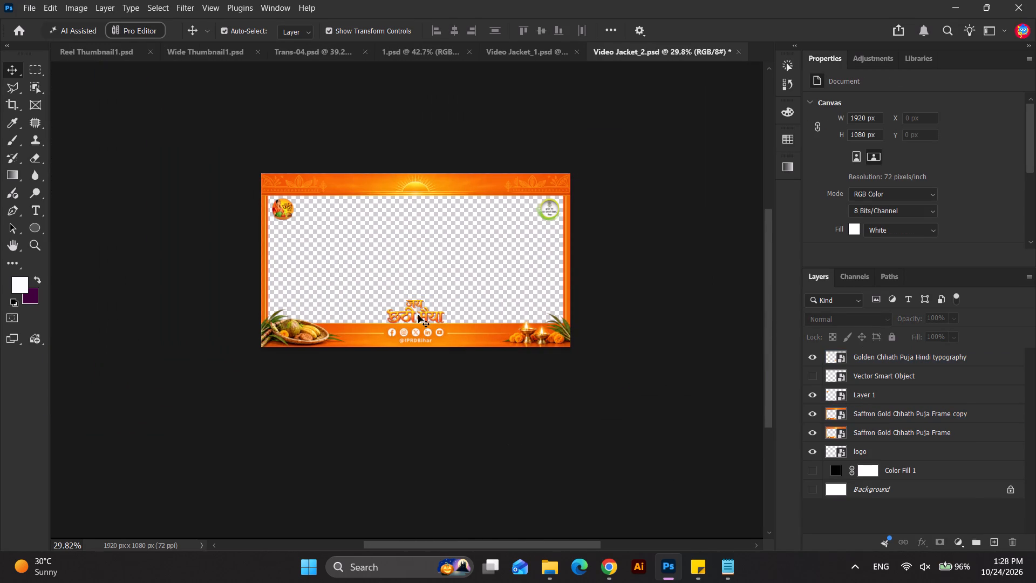
pyautogui.click(454, 27)
pyautogui.click(461, 91)
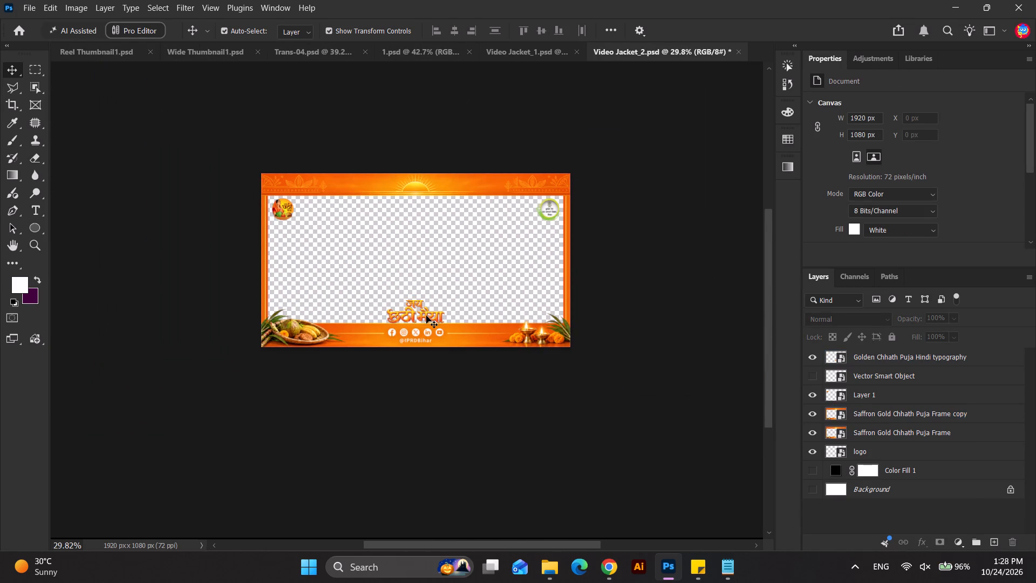
pyautogui.click(426, 316)
pyautogui.click(612, 30)
pyautogui.click(641, 152)
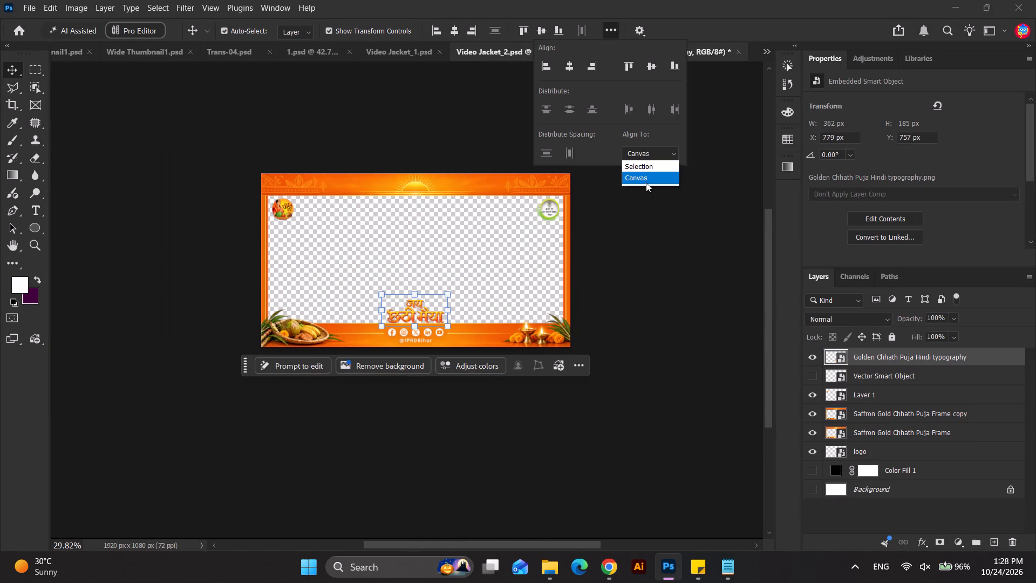
pyautogui.click(646, 182)
pyautogui.click(457, 28)
pyautogui.click(455, 117)
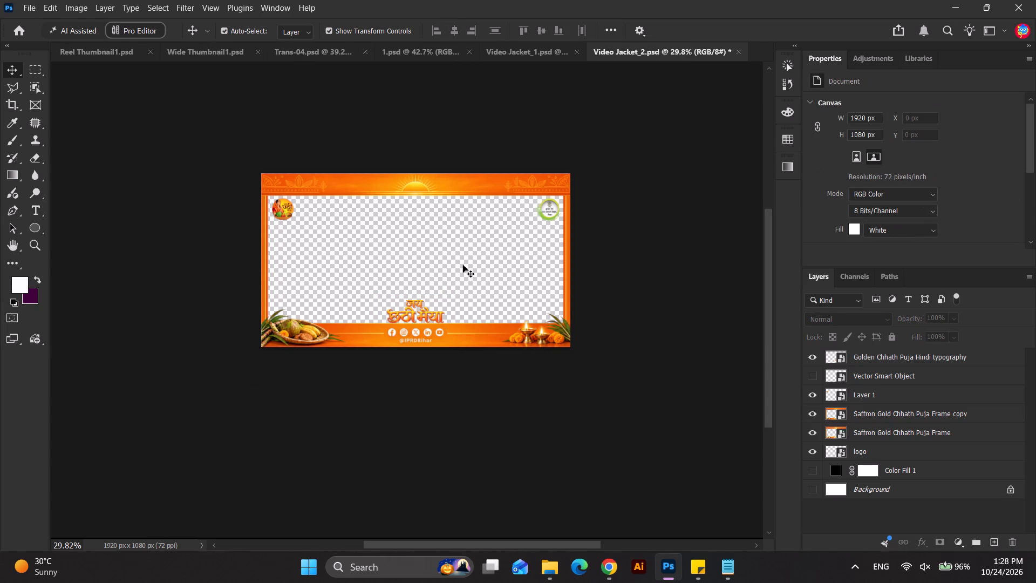
# Close the Third Party, Transport and duplicate 24.10.26 folder windows, and bring up the remaining 24.10.26 window.
pyautogui.click(550, 568)
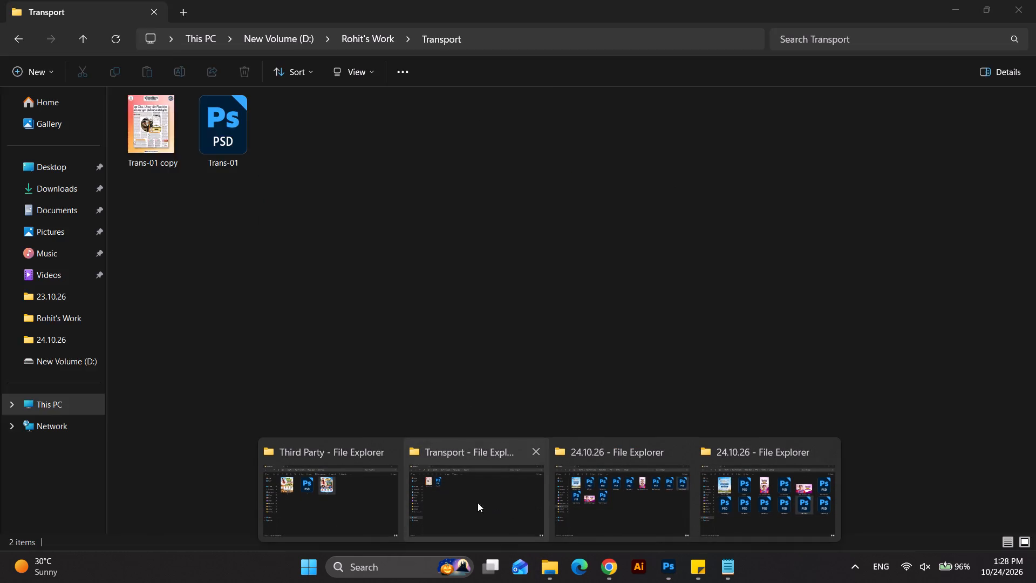
pyautogui.click(388, 452)
pyautogui.click(461, 448)
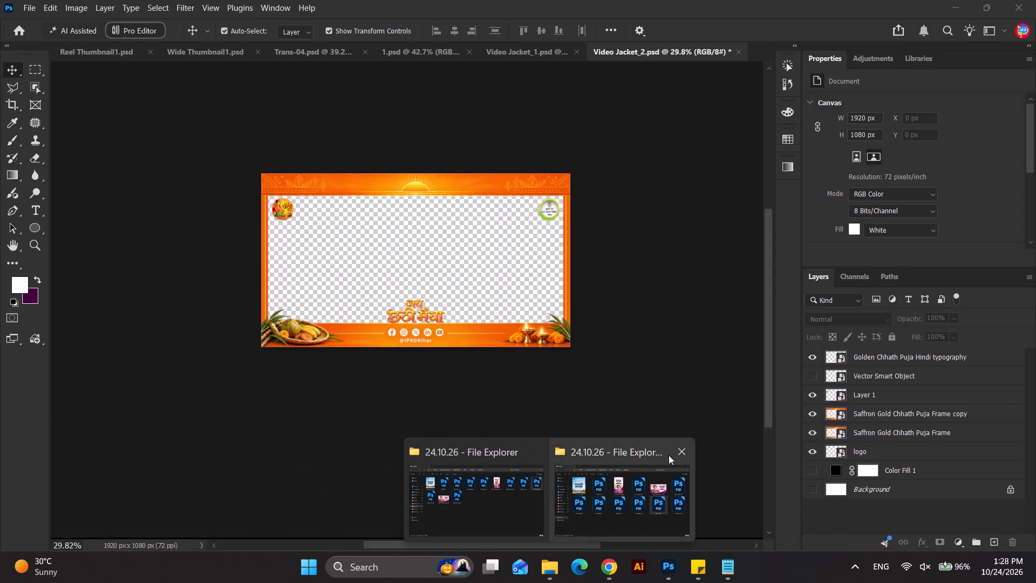
pyautogui.click(678, 451)
pyautogui.click(548, 483)
pyautogui.click(625, 429)
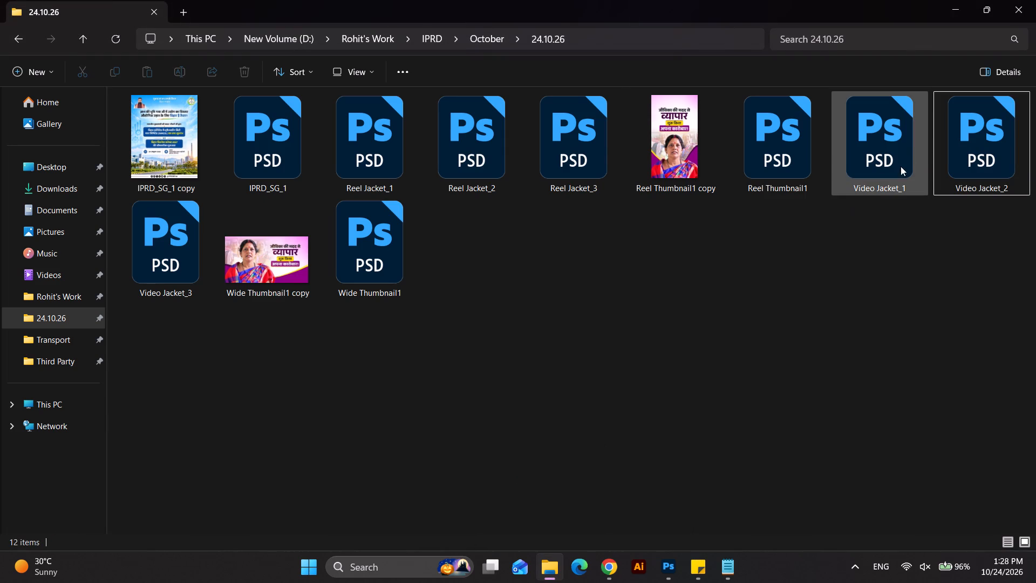
# Open Reel Jacket_2 from the 24.10.26 folder and copy the जय छठी मैया text layer in Video Jacket_2.
pyautogui.doubleClick(472, 154)
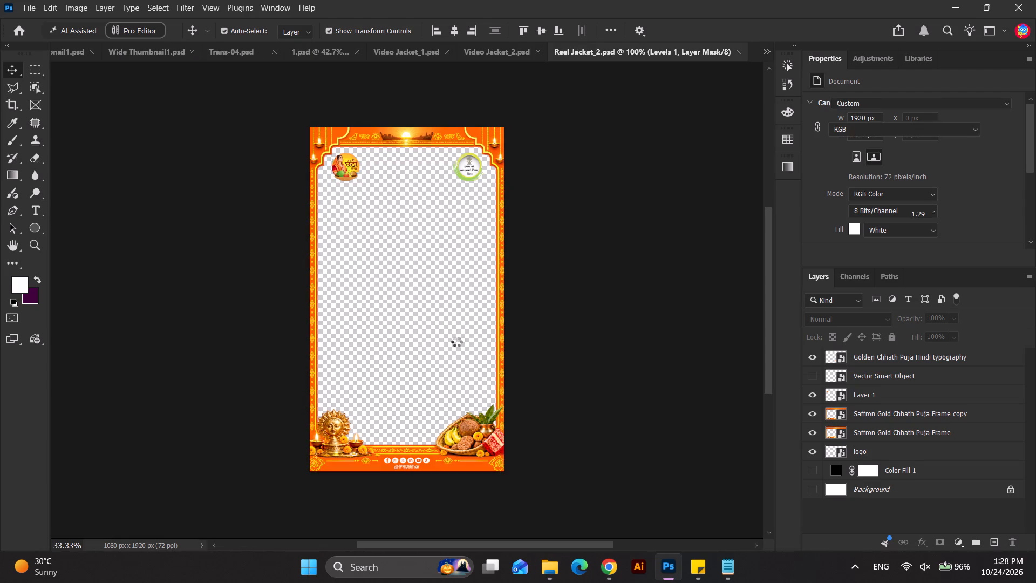
pyautogui.click(488, 51)
pyautogui.click(414, 311)
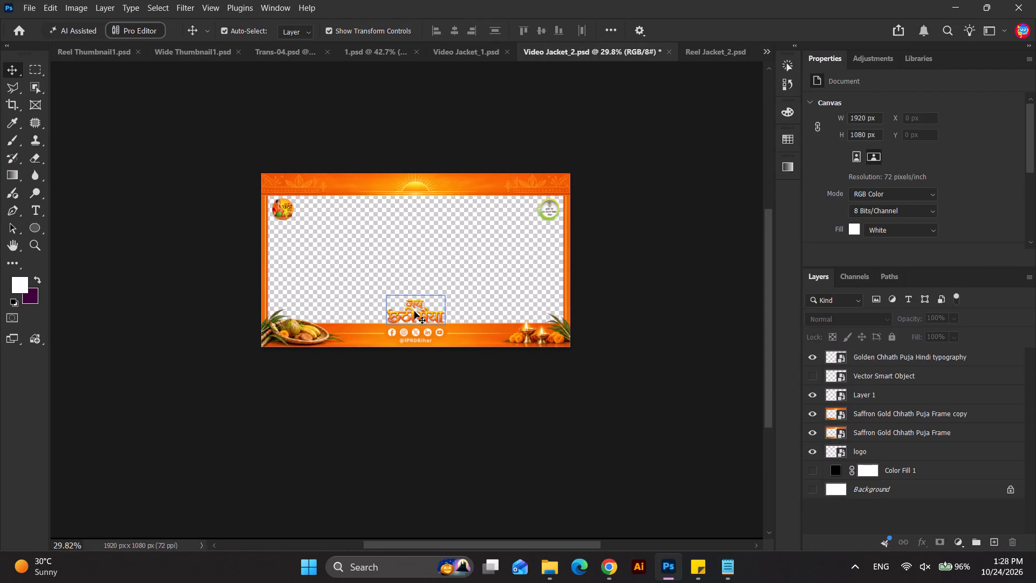
pyautogui.hotkey('ctrl', 'c')
pyautogui.hotkey('ctrl', 'c')
# Check the Reel Jacket_2 and Reel Jacket_3 frames against Video Jacket_2, closing both reel files.
pyautogui.click(705, 48)
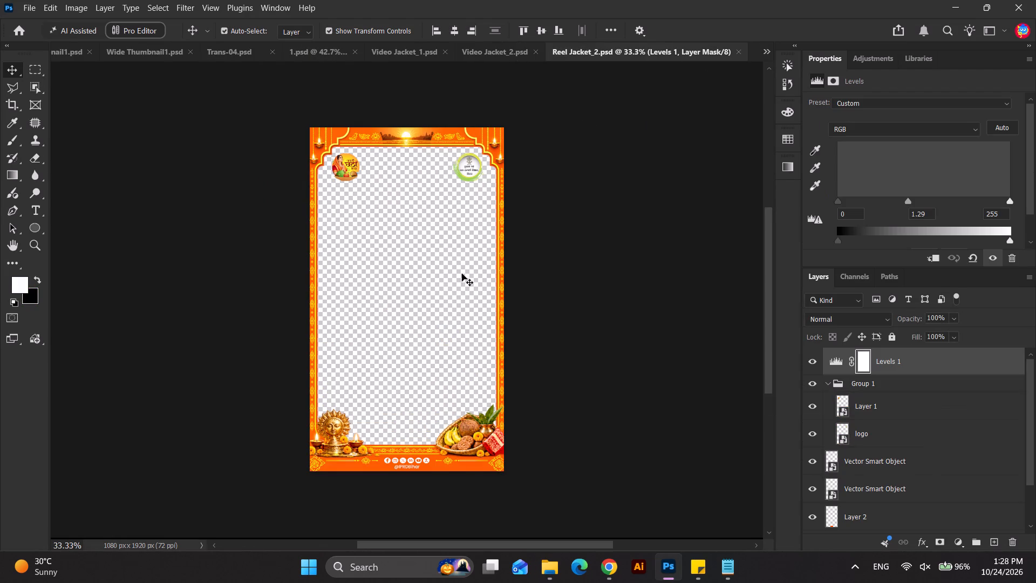
pyautogui.click(498, 55)
pyautogui.click(727, 56)
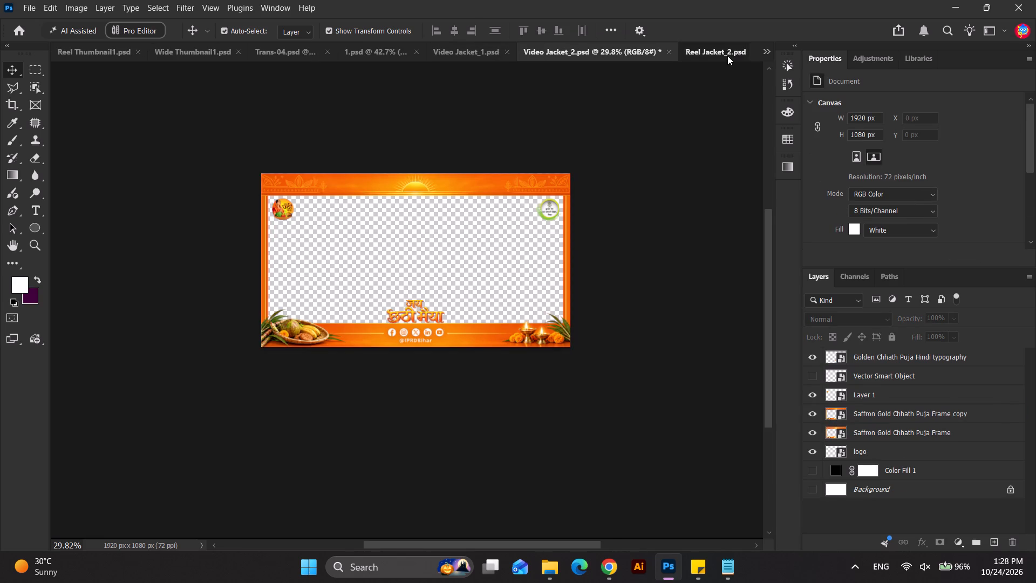
pyautogui.click(740, 50)
pyautogui.hotkey('alt', 'Tab')
pyautogui.click(444, 315)
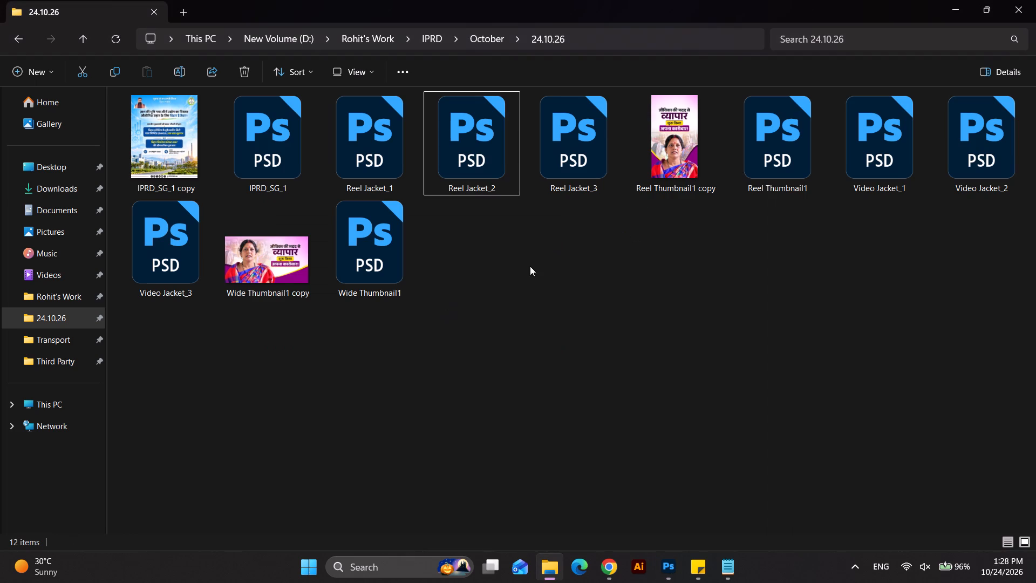
pyautogui.doubleClick(598, 150)
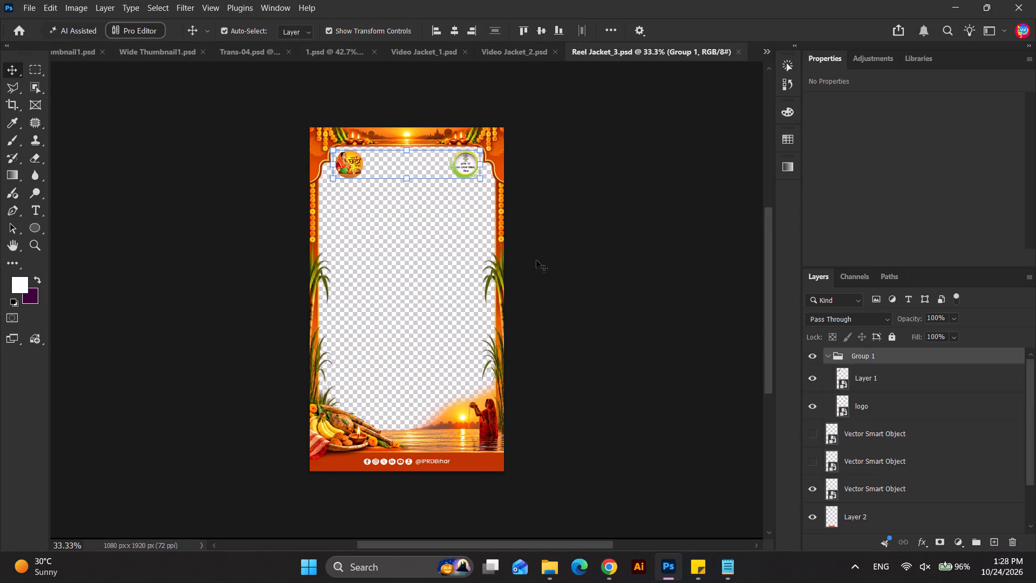
pyautogui.click(740, 52)
# Open Reel Jacket_1 from the 24.10.26 folder and paste the copied जय छठी मैया text into it.
pyautogui.hotkey('alt', 'Tab')
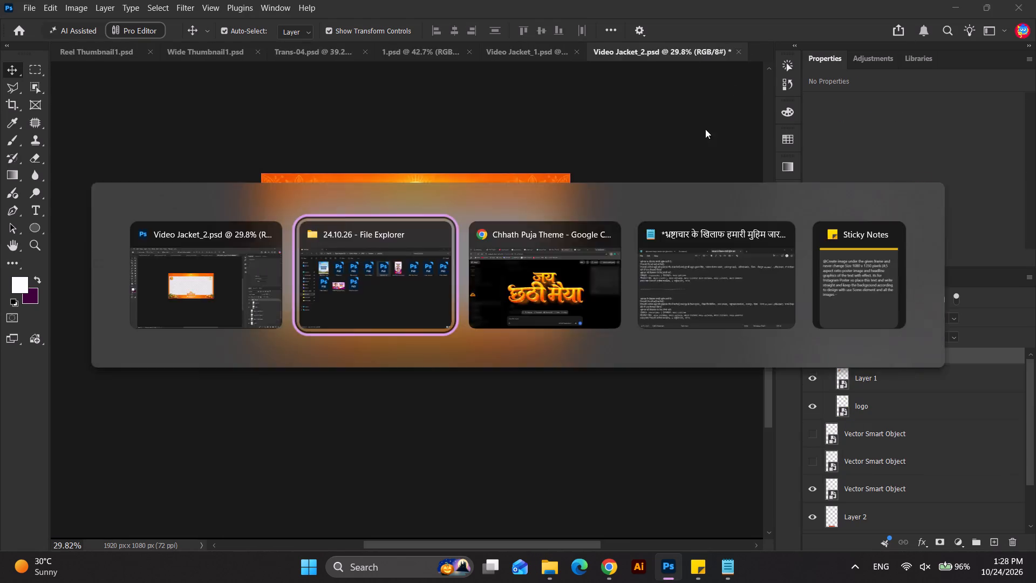
pyautogui.doubleClick(379, 150)
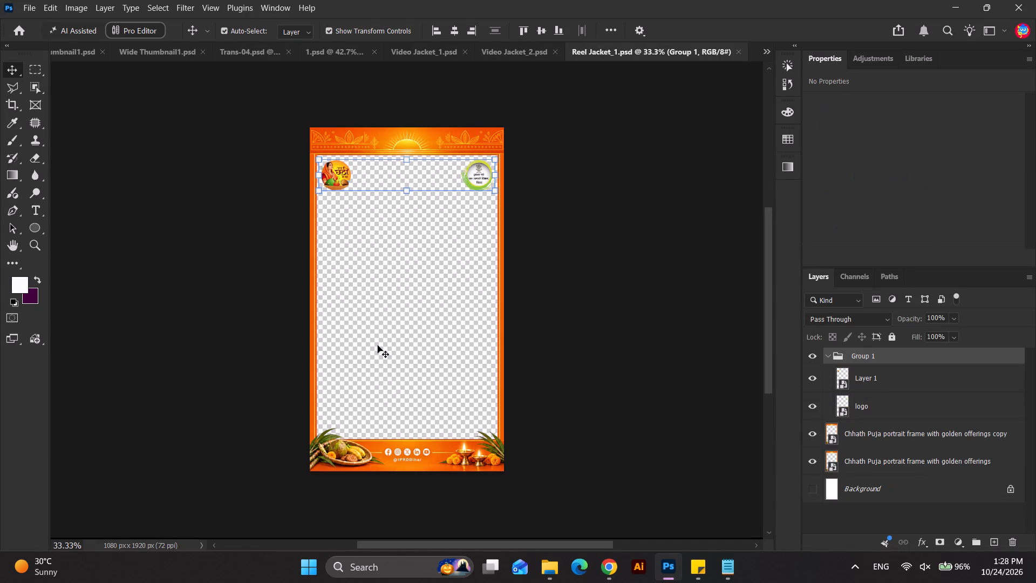
pyautogui.scroll(1, 378, 345)
pyautogui.click(512, 56)
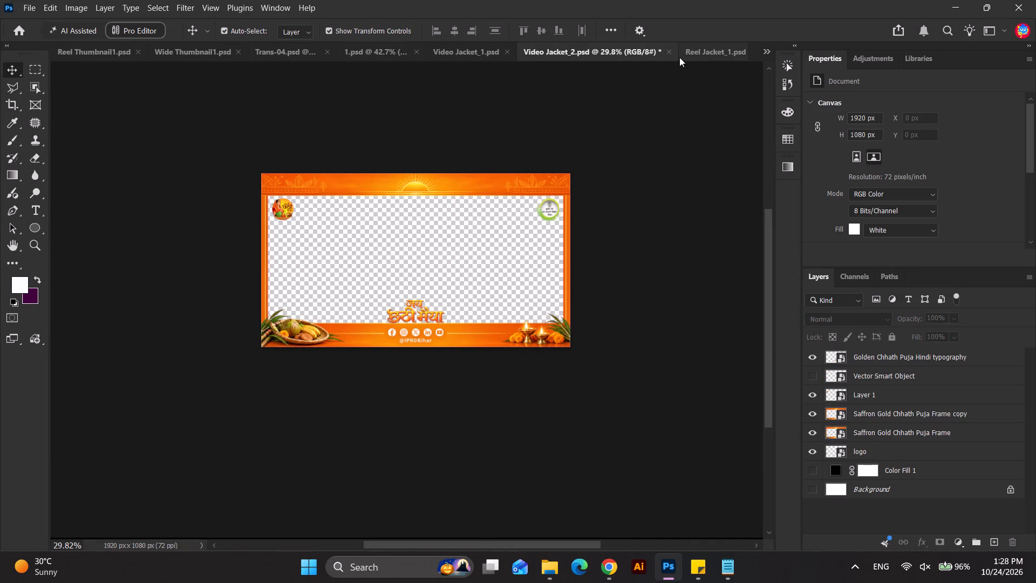
pyautogui.click(700, 48)
pyautogui.scroll(2, 407, 390)
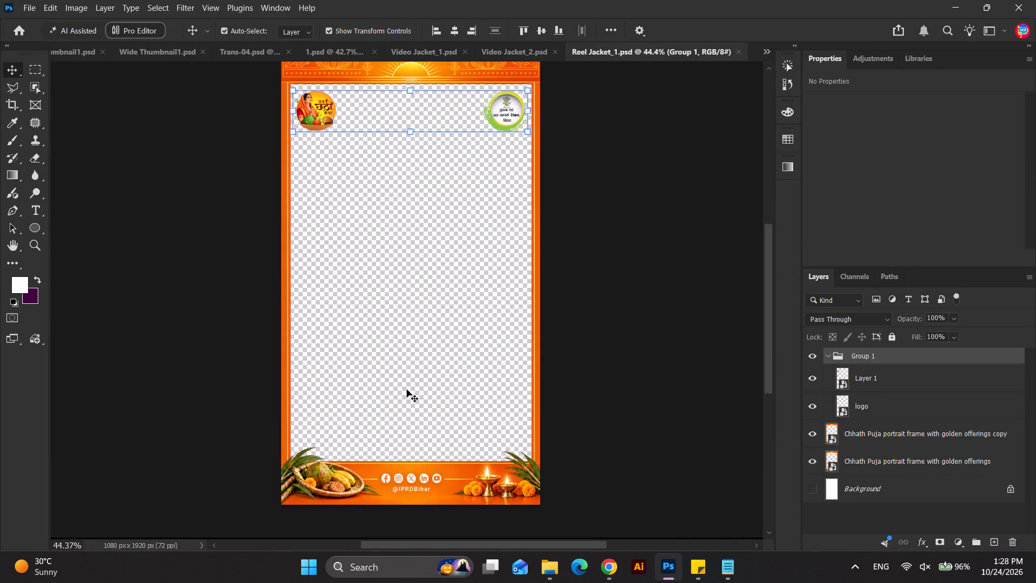
pyautogui.hotkey('ctrl', 'v')
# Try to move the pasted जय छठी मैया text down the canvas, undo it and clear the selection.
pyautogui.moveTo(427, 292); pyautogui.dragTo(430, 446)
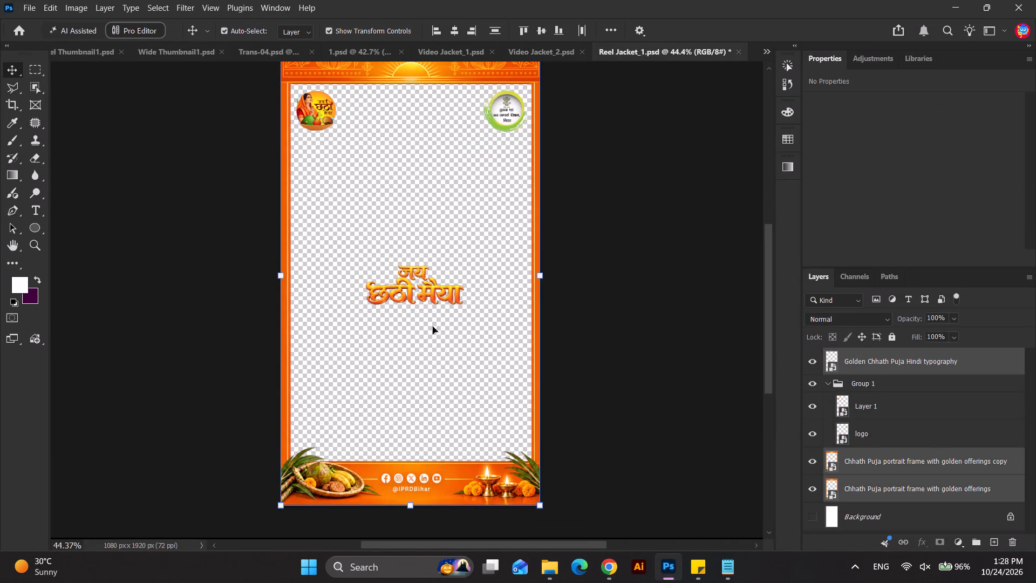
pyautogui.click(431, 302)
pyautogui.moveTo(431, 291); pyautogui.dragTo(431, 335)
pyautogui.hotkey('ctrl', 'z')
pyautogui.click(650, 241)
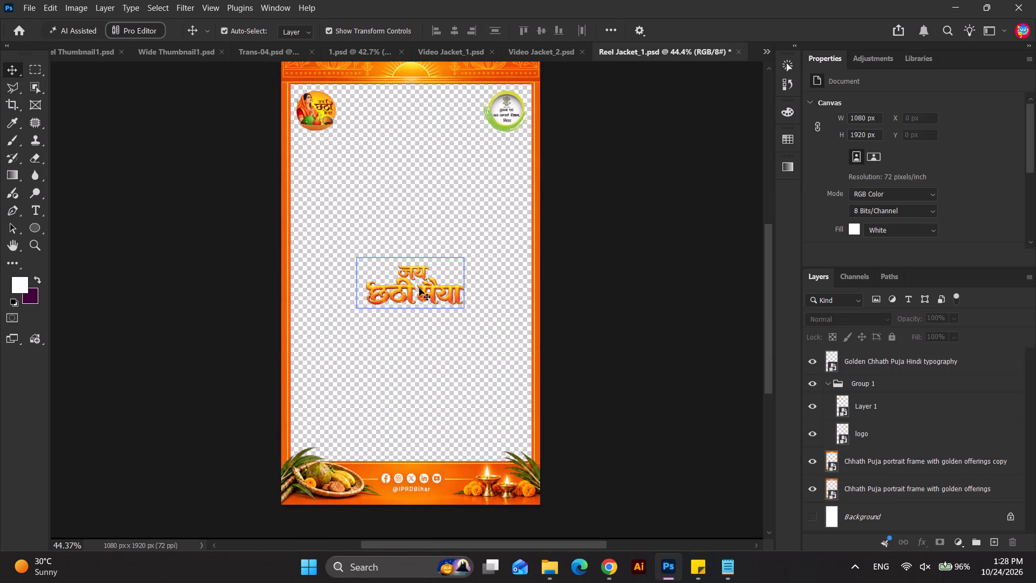
# Move the जय छठी मैया text onto the upper edge of the social icons band, scaled to about 22.46% and nudged up to Y 1571 px.
pyautogui.click(419, 288)
pyautogui.moveTo(436, 292); pyautogui.dragTo(438, 449)
pyautogui.scroll(5, 435, 448)
pyautogui.moveTo(401, 392); pyautogui.dragTo(401, 392)
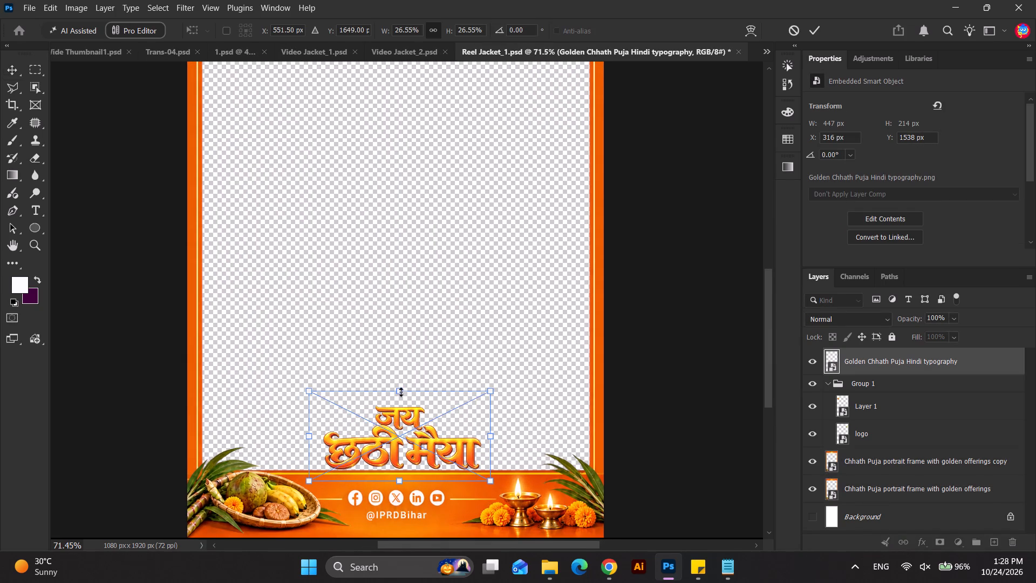
pyautogui.moveTo(401, 392); pyautogui.dragTo(398, 405)
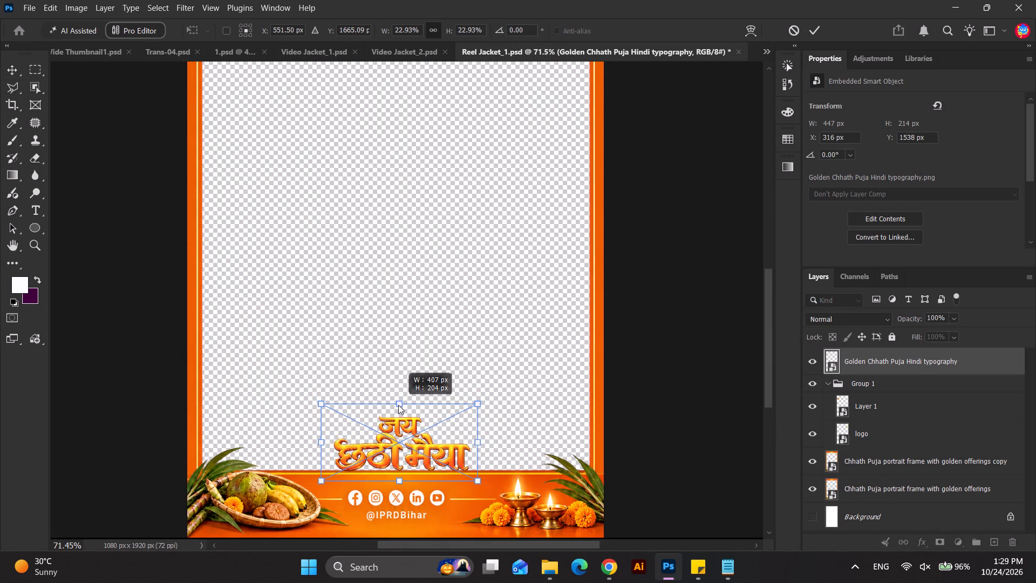
pyautogui.moveTo(398, 405); pyautogui.dragTo(398, 406)
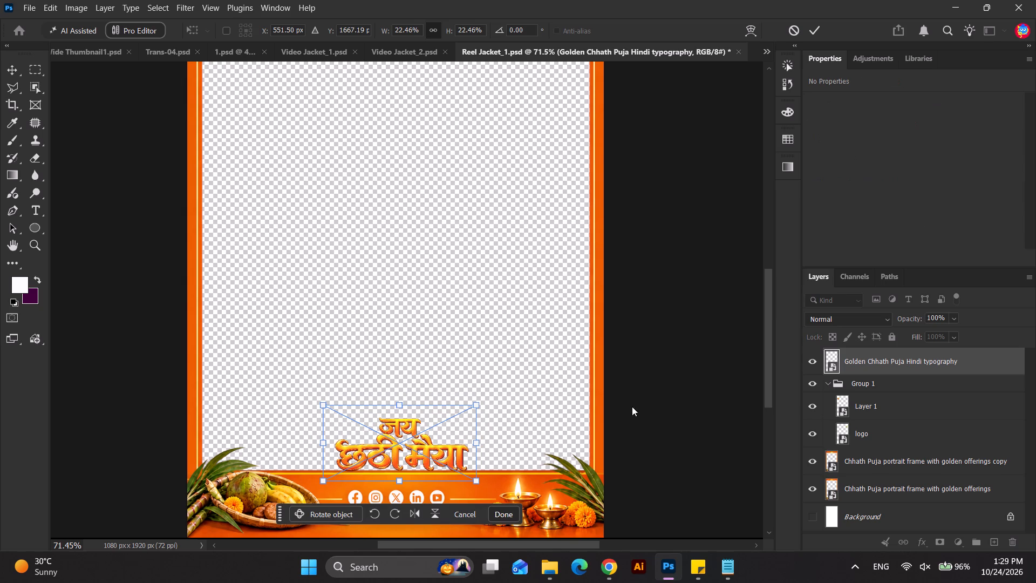
pyautogui.press('Up')
pyautogui.press('Up')
pyautogui.press('Up')
pyautogui.press('Down')
pyautogui.press('Down')
pyautogui.press('Up')
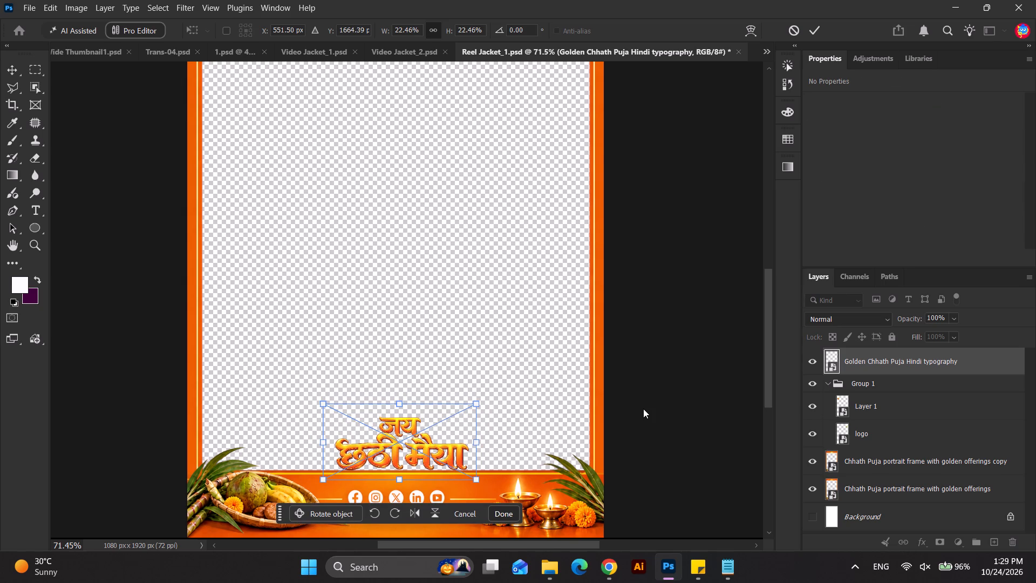
pyautogui.press('Return')
pyautogui.click(662, 412)
# Examine close up how the text sits on the band's upper edge, testing small nudges up and back down.
pyautogui.scroll(8, 511, 469)
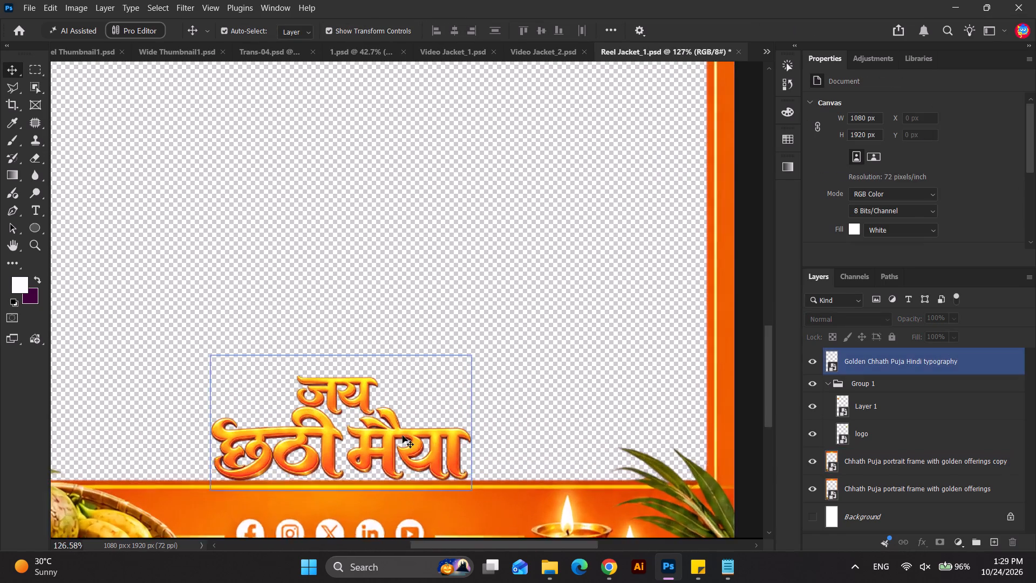
pyautogui.scroll(1, 403, 436)
pyautogui.click(410, 453)
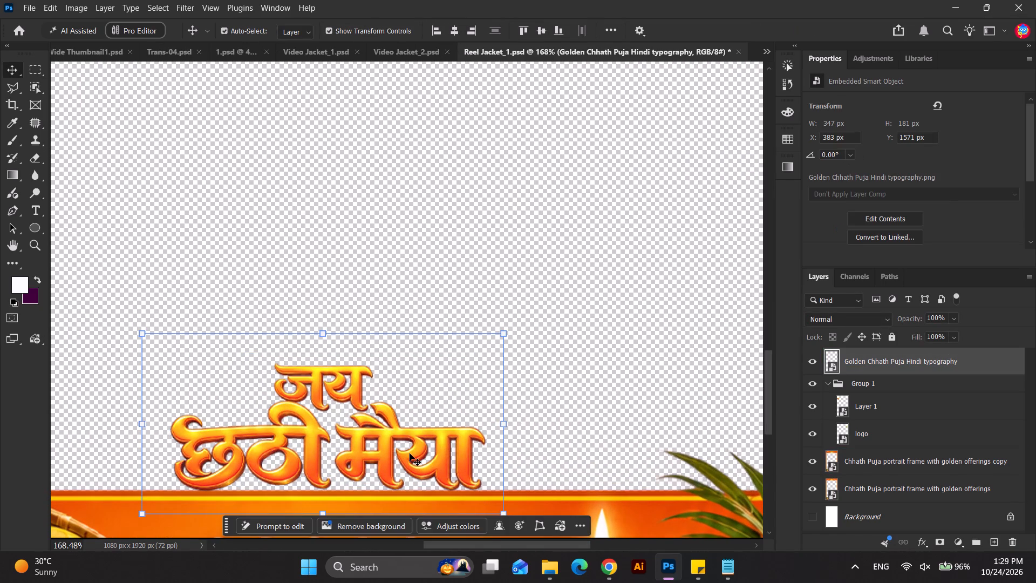
pyautogui.press('Up')
pyautogui.press('Down')
pyautogui.press('Up')
pyautogui.press('Down')
pyautogui.press('Up')
pyautogui.press('Down')
pyautogui.click(431, 297)
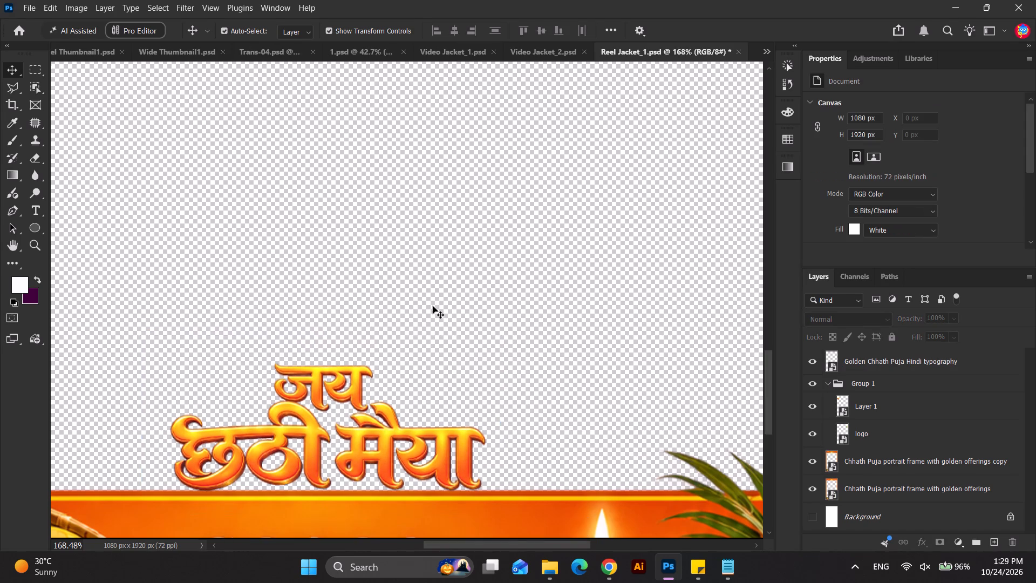
# Align the जय छठी मैया text's horizontal centre to the Canvas in Reel Jacket_1.
pyautogui.scroll(-18, 433, 307)
pyautogui.click(458, 356)
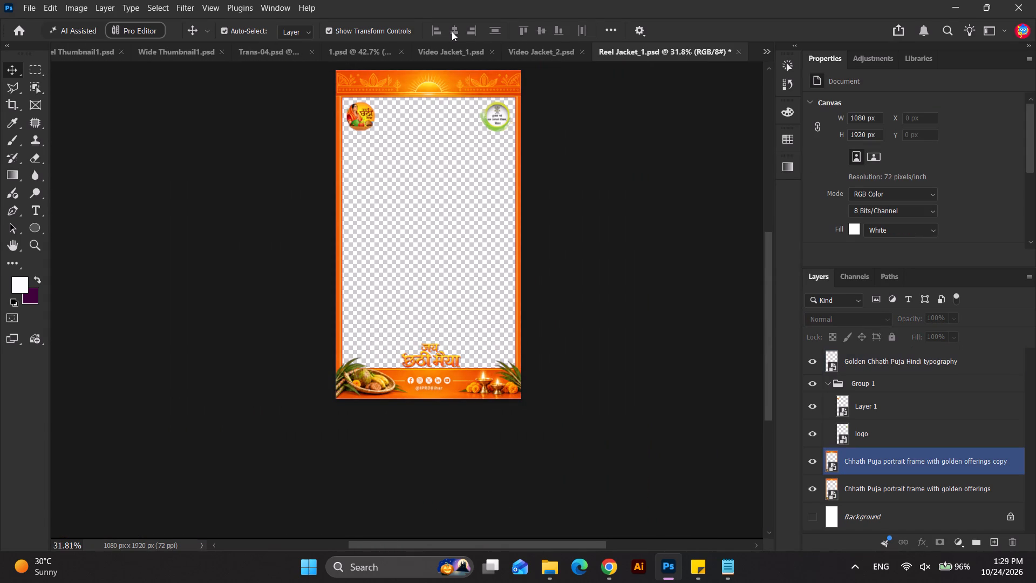
pyautogui.click(609, 31)
pyautogui.click(635, 157)
pyautogui.click(645, 175)
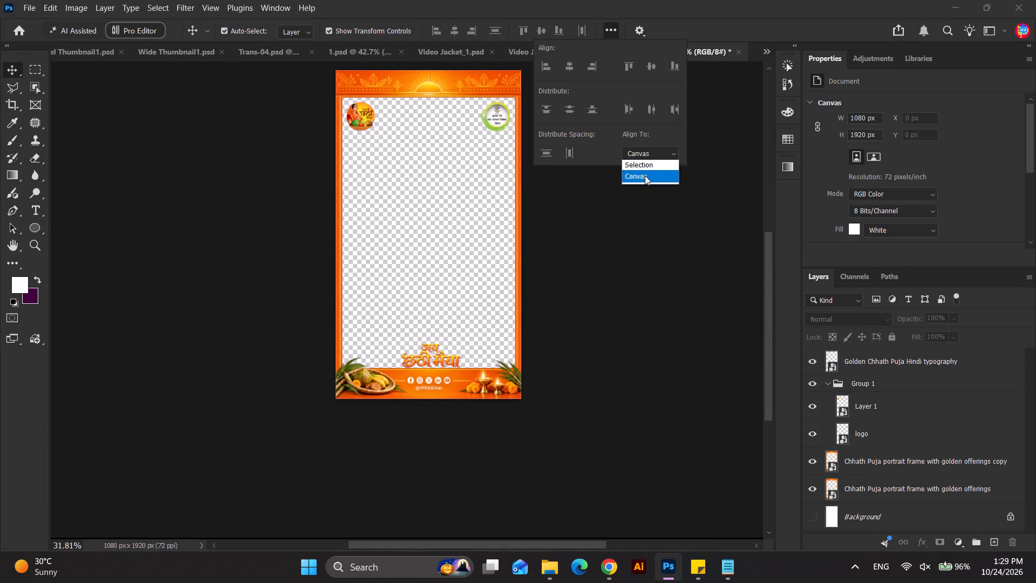
pyautogui.click(653, 159)
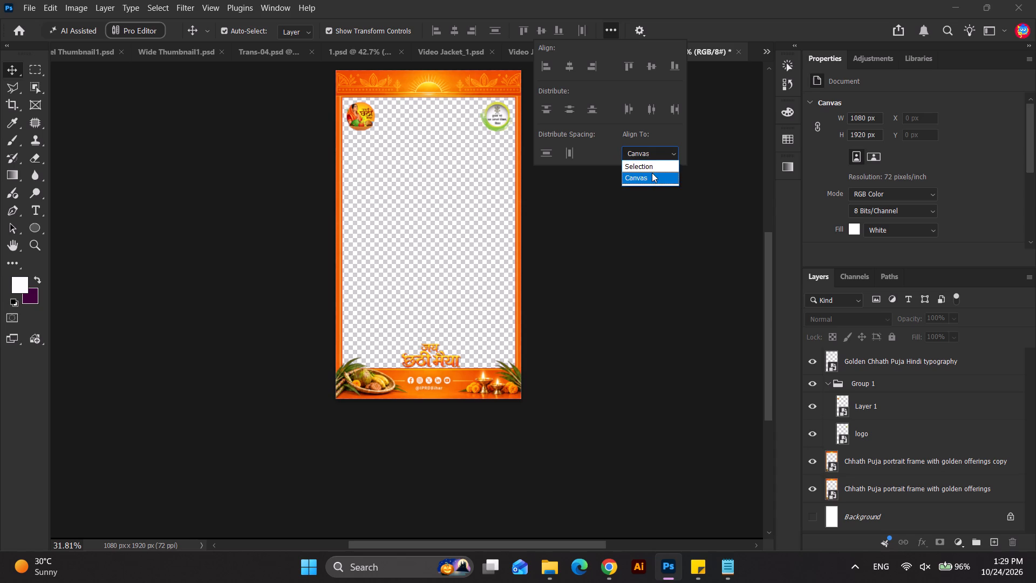
pyautogui.click(651, 167)
pyautogui.click(660, 148)
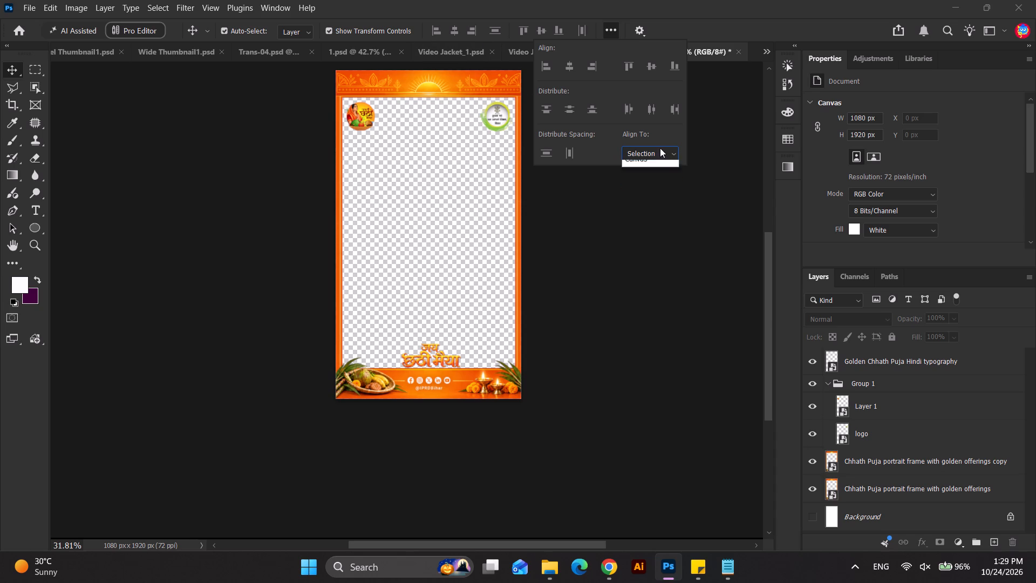
pyautogui.click(662, 179)
pyautogui.click(451, 27)
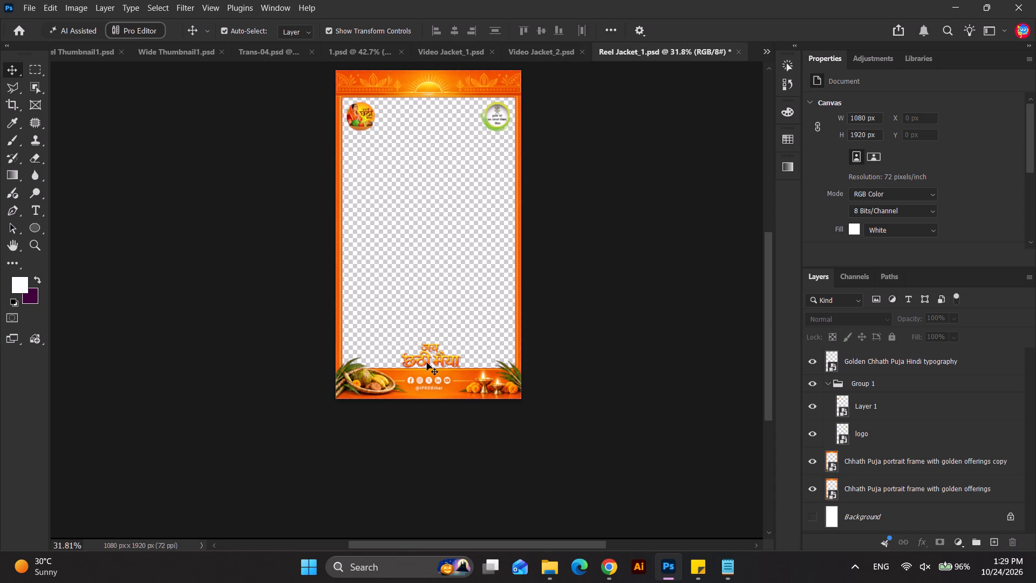
pyautogui.click(427, 363)
pyautogui.click(452, 26)
pyautogui.click(615, 307)
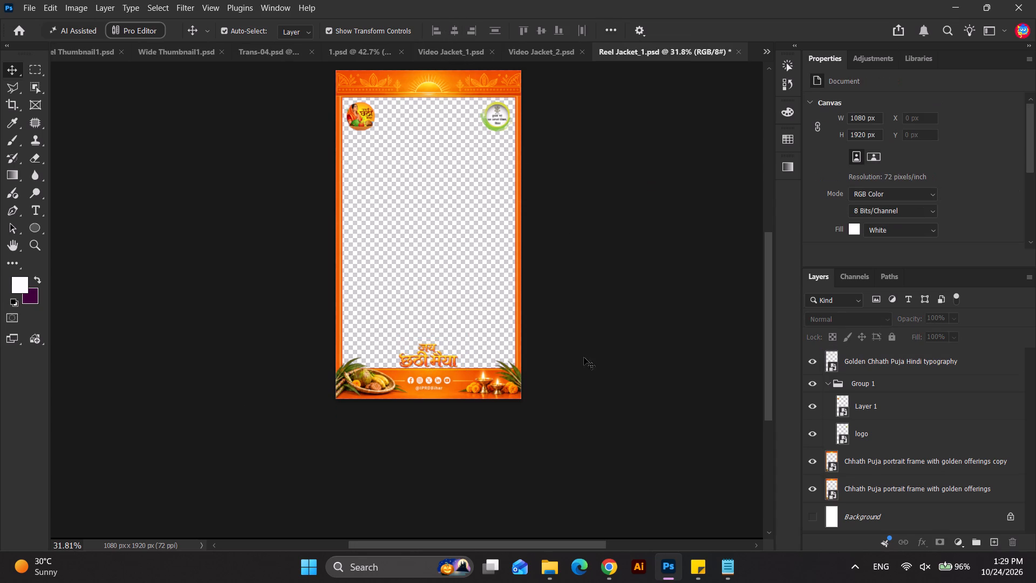
# Save the Reel Jacket_1 and Video Jacket_2 PSD files.
pyautogui.hotkey('ctrl', 's')
pyautogui.click(548, 52)
pyautogui.hotkey('ctrl', 's')
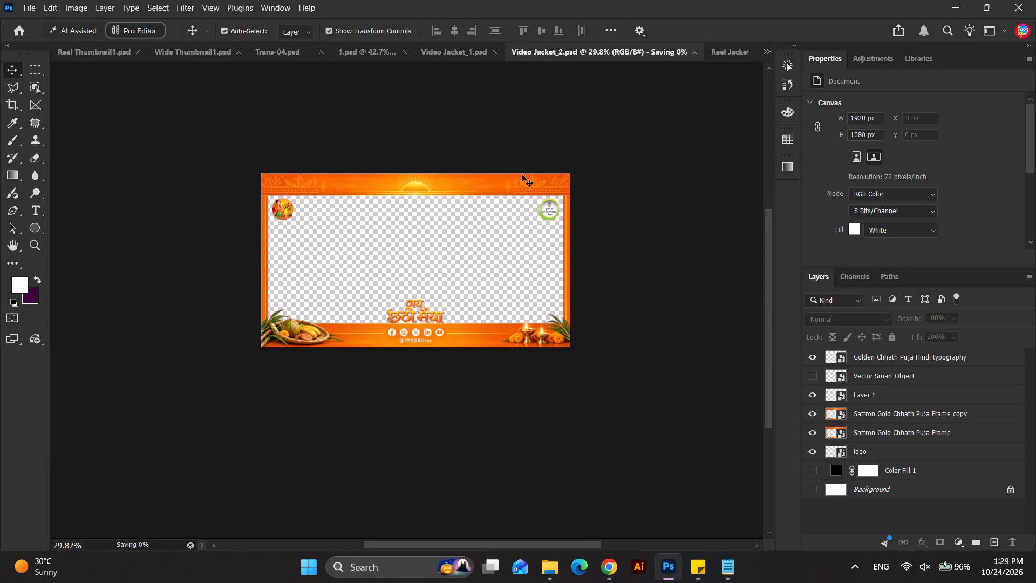
# Save a PNG copy of Video Jacket_2 in the 24.10.26 folder with the Large file size (Fastest saving) option.
pyautogui.scroll(6, 421, 364)
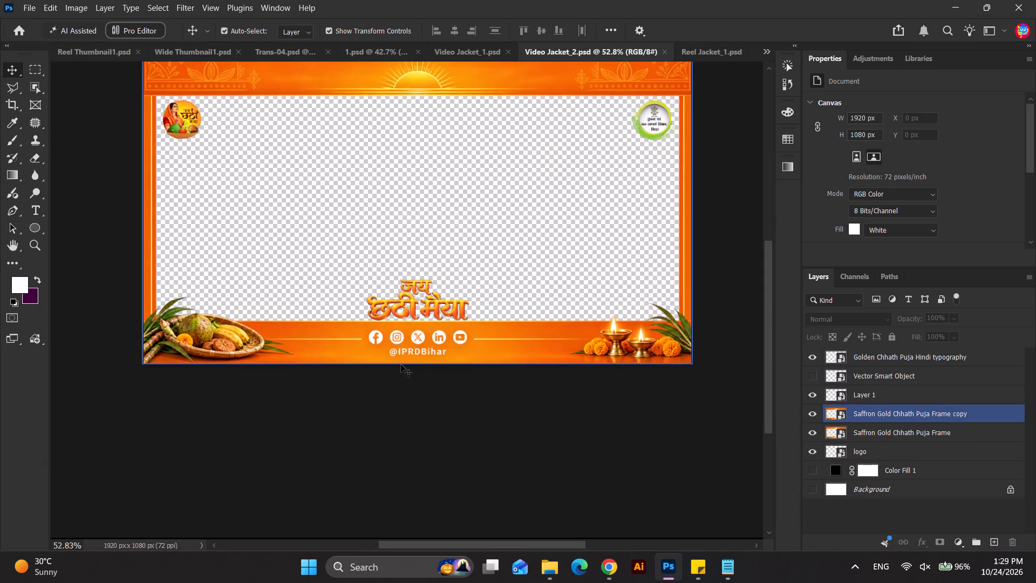
pyautogui.scroll(-4, 390, 364)
pyautogui.click(36, 11)
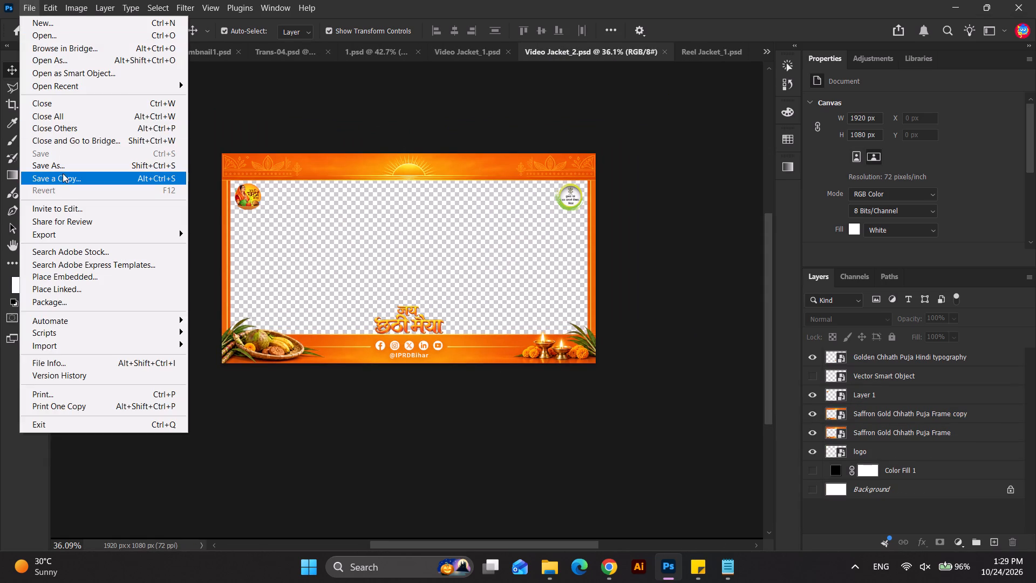
pyautogui.click(63, 181)
pyautogui.click(134, 243)
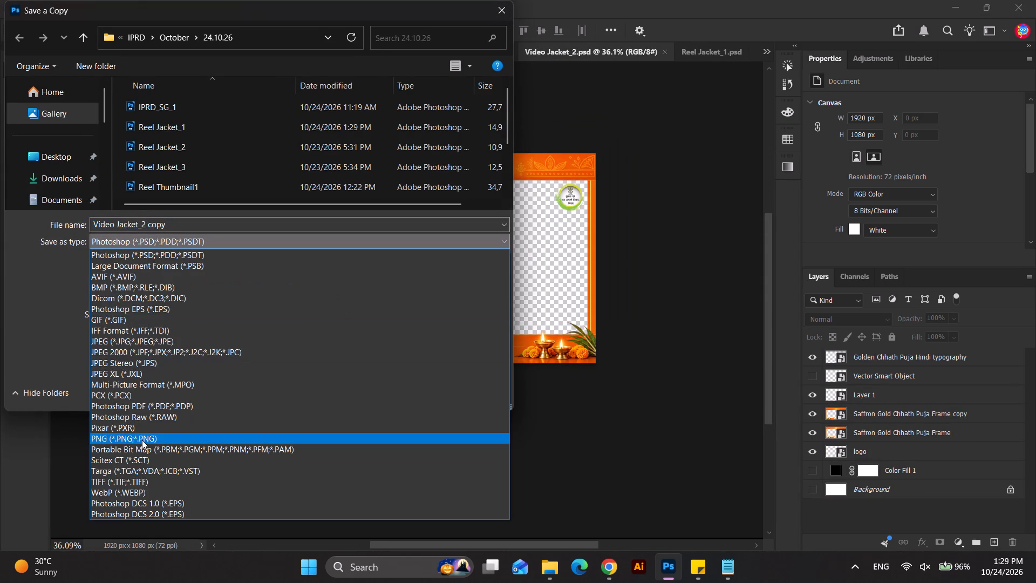
pyautogui.click(142, 440)
pyautogui.click(397, 391)
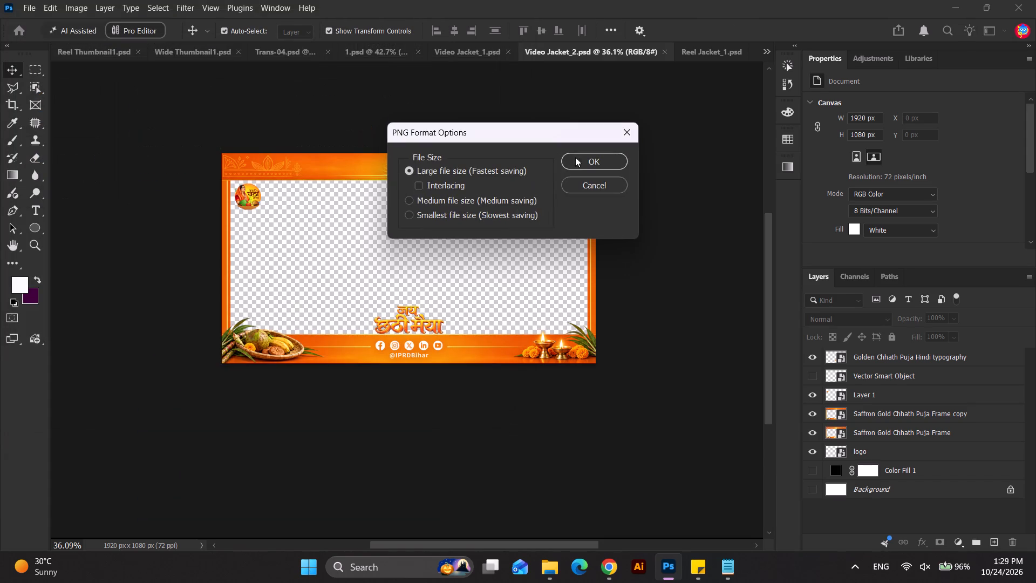
pyautogui.click(575, 157)
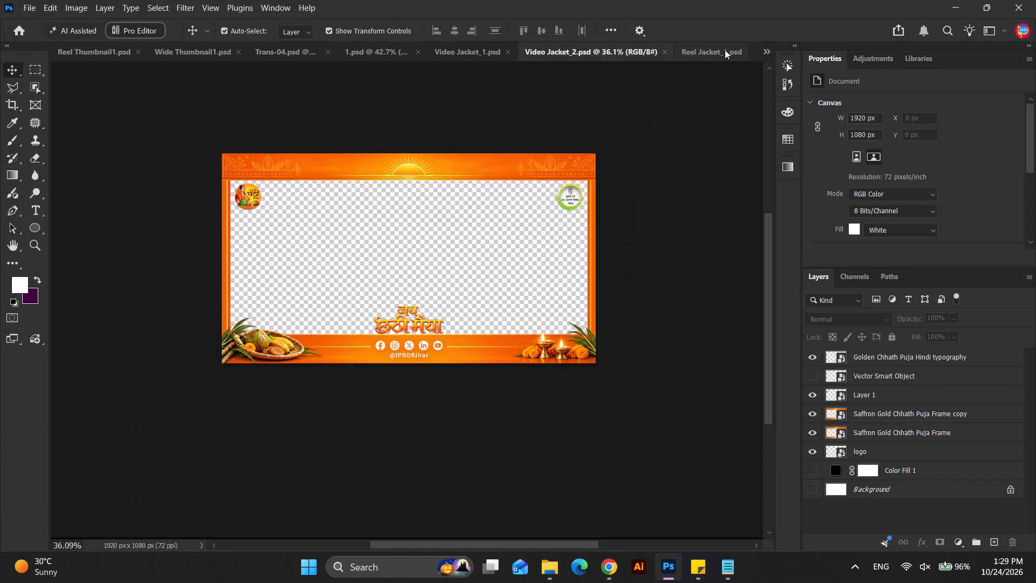
# Save a PNG copy of Reel Jacket_1 in the 24.10.26 folder with the Large file size (Fastest saving) option.
pyautogui.click(725, 50)
pyautogui.click(28, 11)
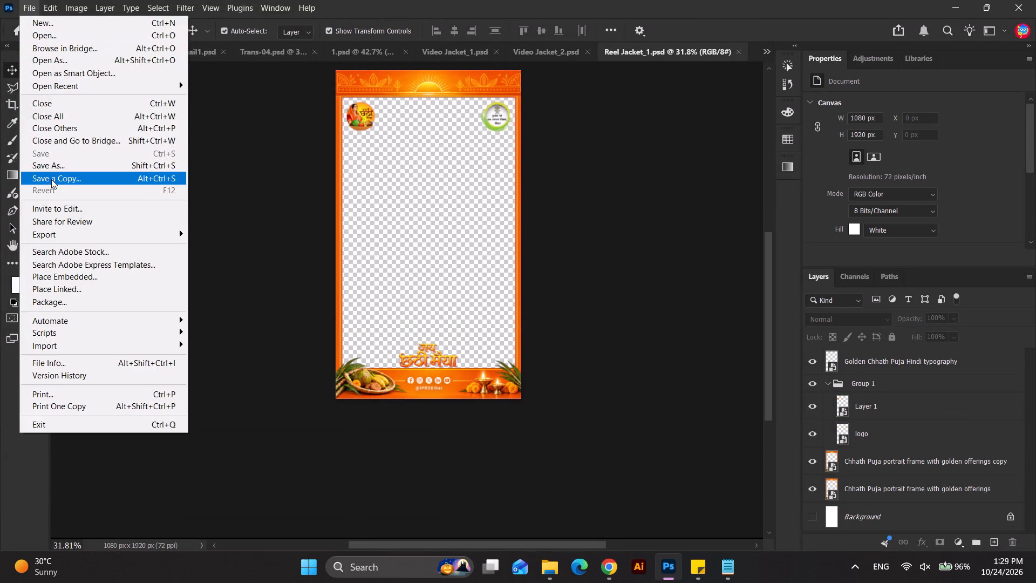
pyautogui.click(51, 179)
pyautogui.click(146, 244)
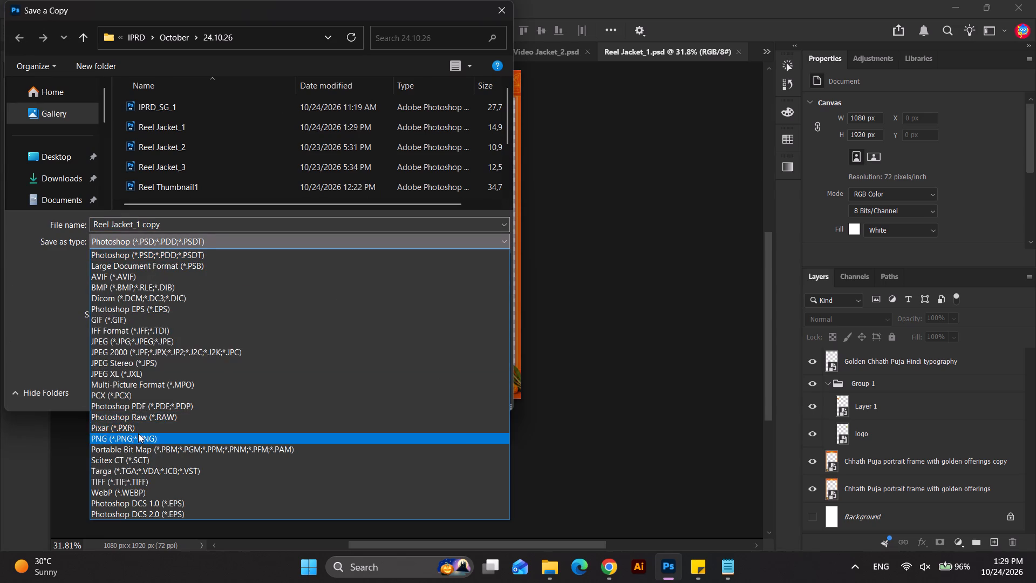
pyautogui.click(138, 433)
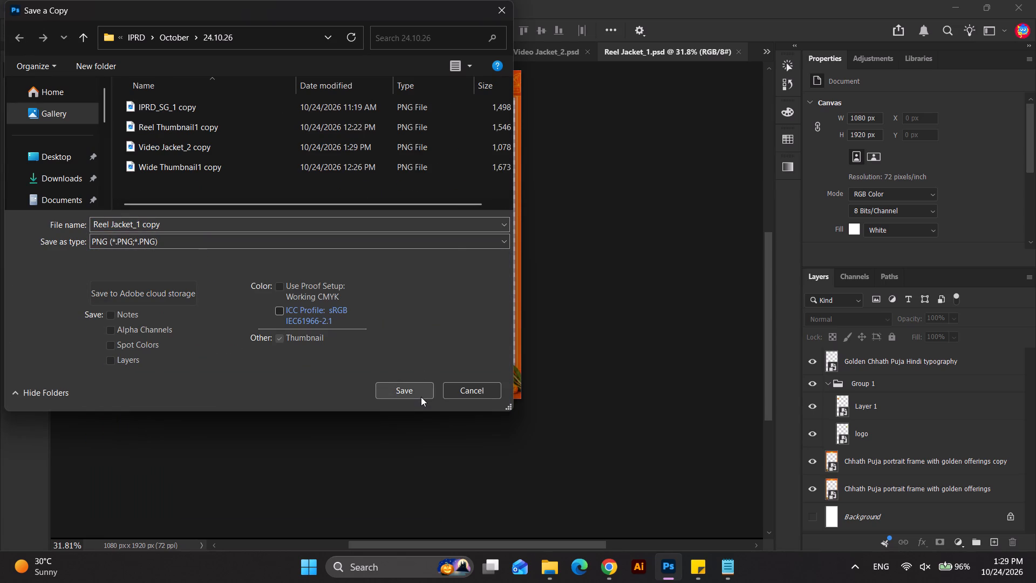
pyautogui.click(420, 395)
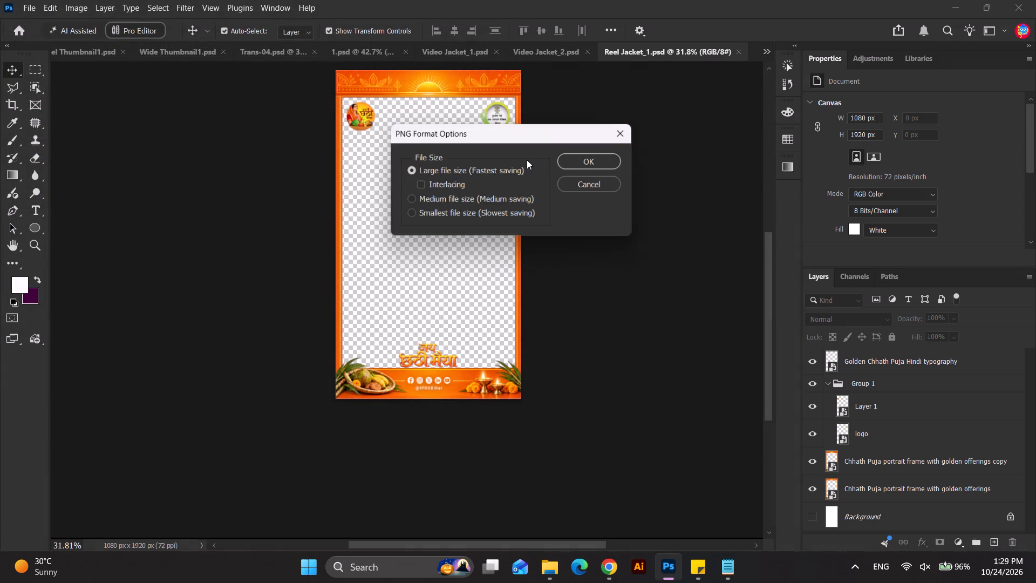
pyautogui.click(575, 160)
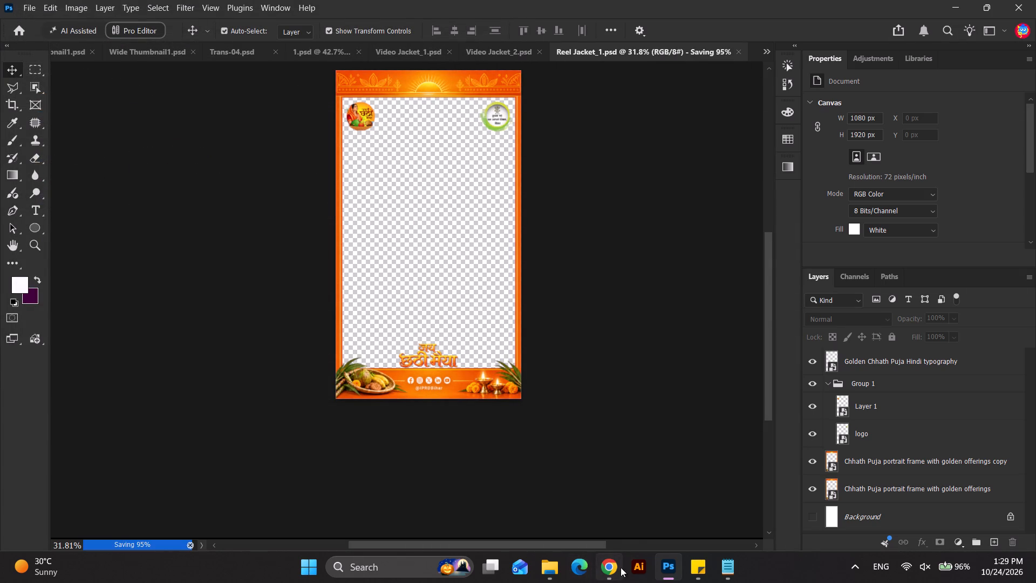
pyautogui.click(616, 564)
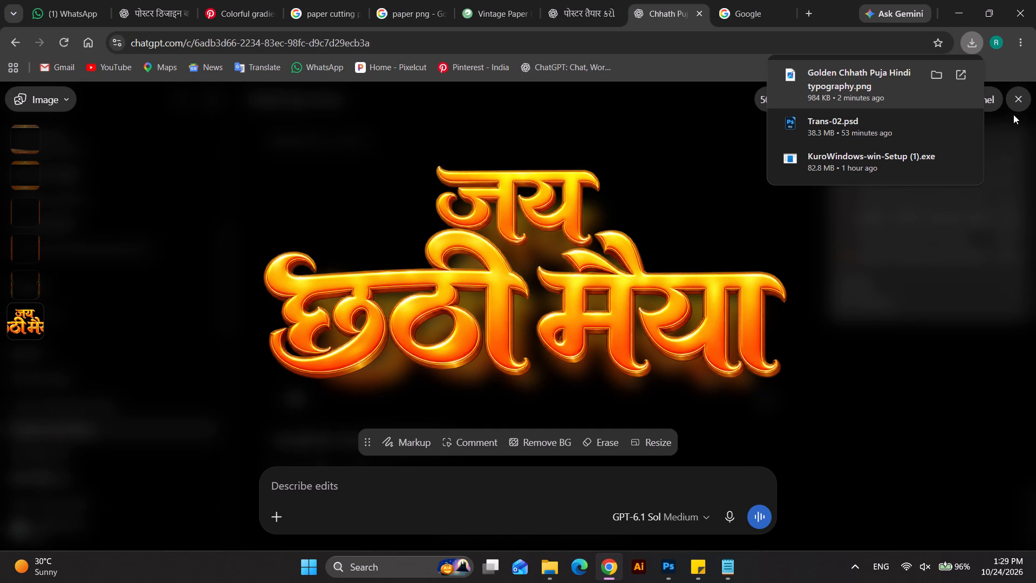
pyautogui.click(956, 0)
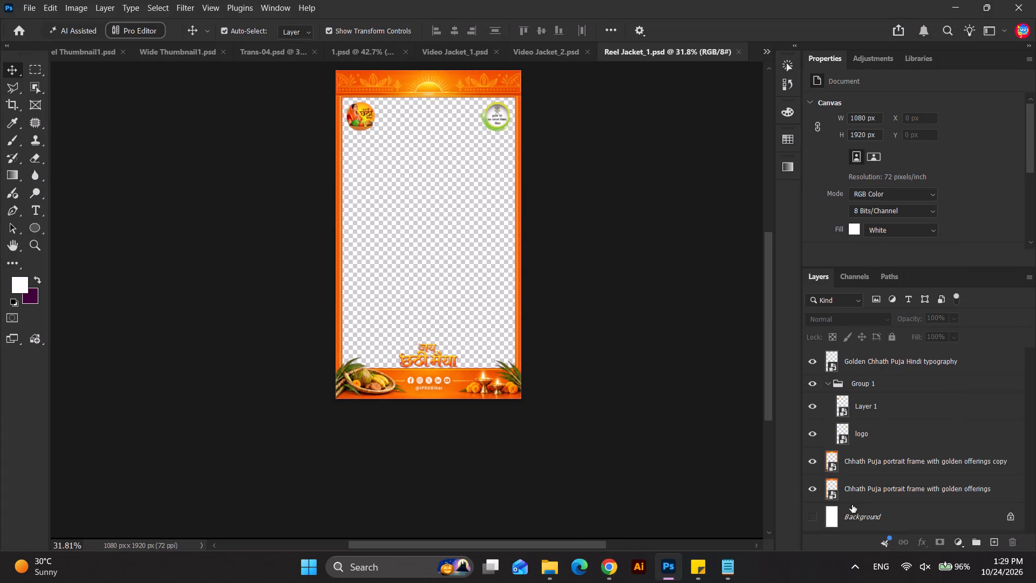
# Examine the जय छठी मैया text close up in Reel Jacket_1 with the white Background layer shown temporarily, and hide that layer again.
pyautogui.scroll(-4, 854, 506)
pyautogui.click(809, 518)
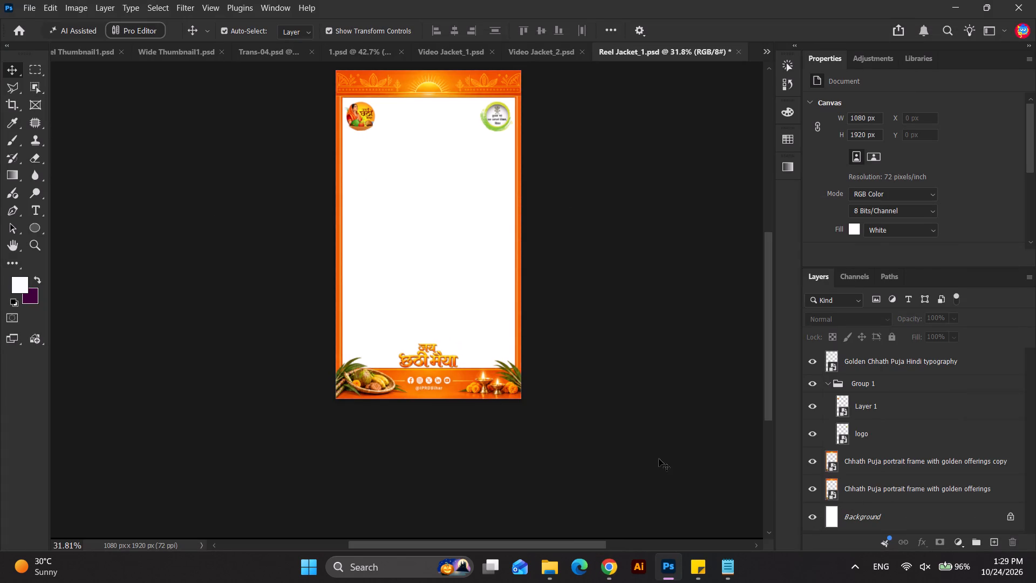
pyautogui.scroll(16, 467, 374)
pyautogui.scroll(-4, 393, 354)
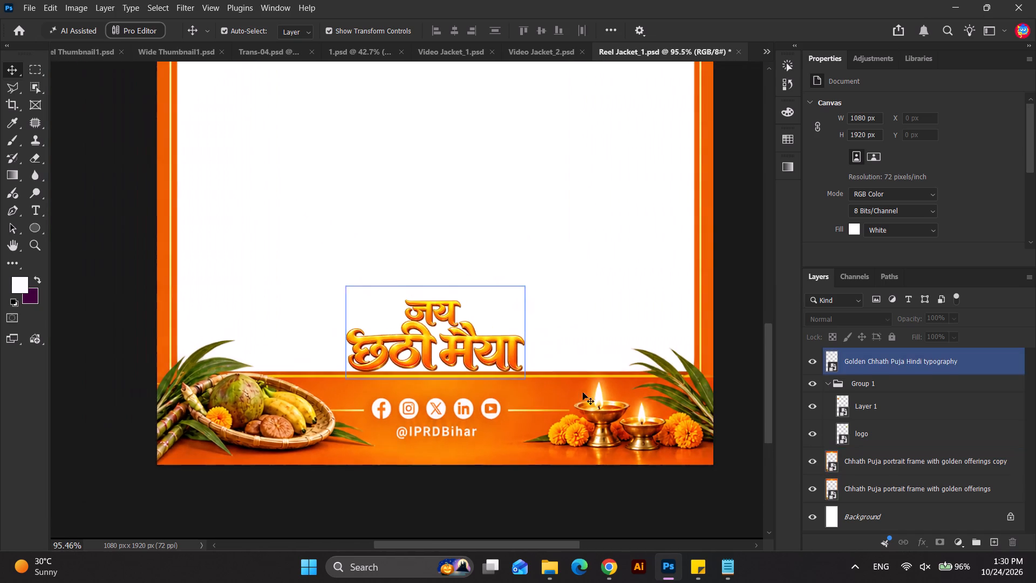
pyautogui.scroll(-10, 753, 430)
pyautogui.click(816, 514)
pyautogui.scroll(-11, 491, 378)
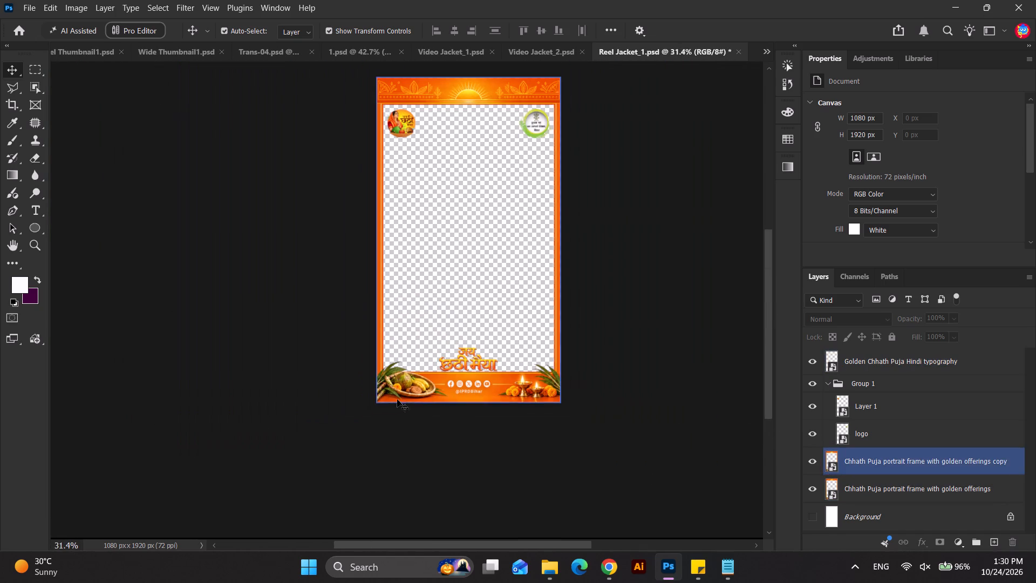
pyautogui.click(286, 387)
# Save the Reel Jacket_1 PSD file.
pyautogui.hotkey('ctrl', 's')
pyautogui.click(610, 569)
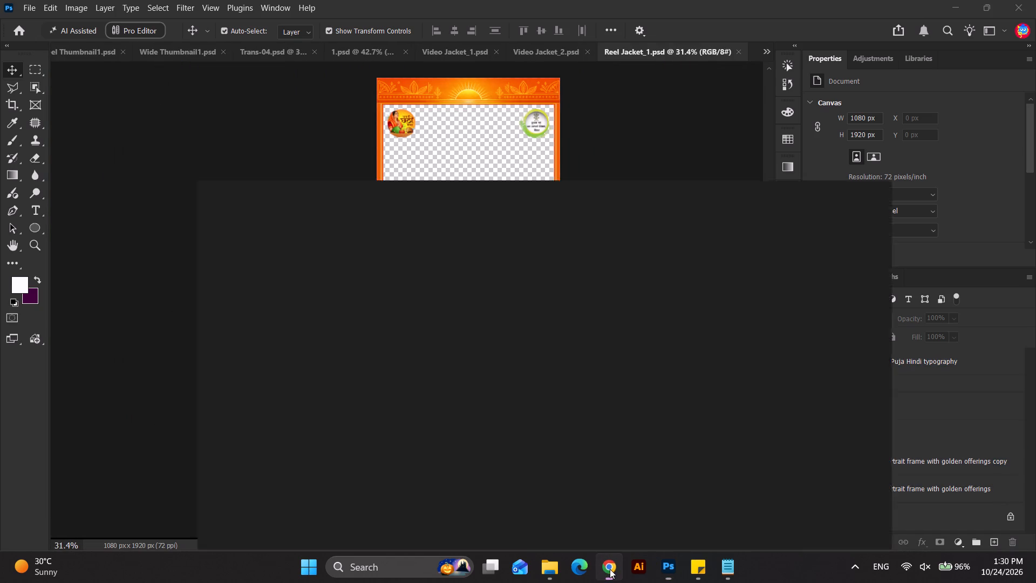
pyautogui.click(588, 0)
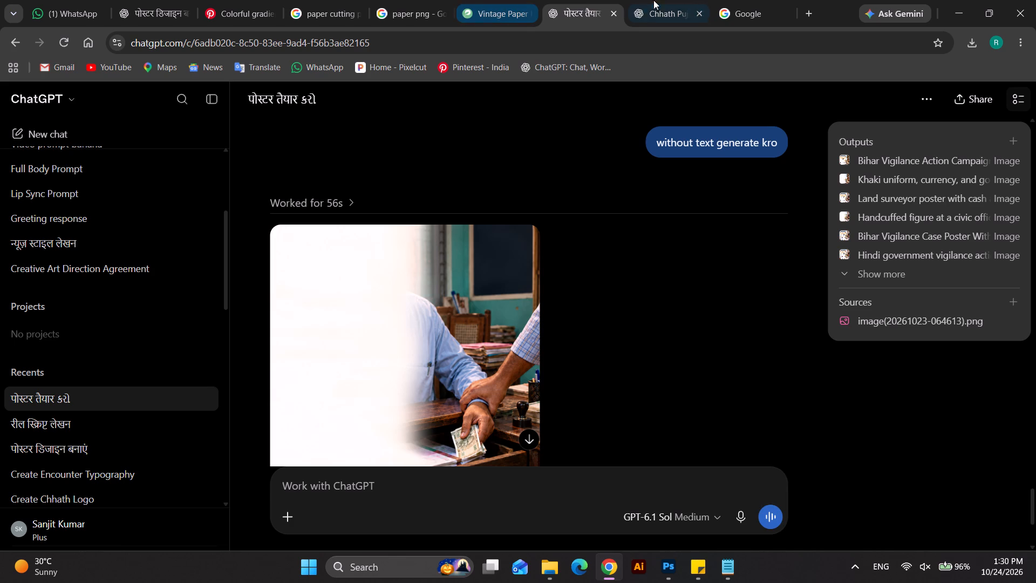
pyautogui.scroll(-4, 592, 207)
pyautogui.scroll(2, 522, 263)
pyautogui.scroll(-1, 522, 263)
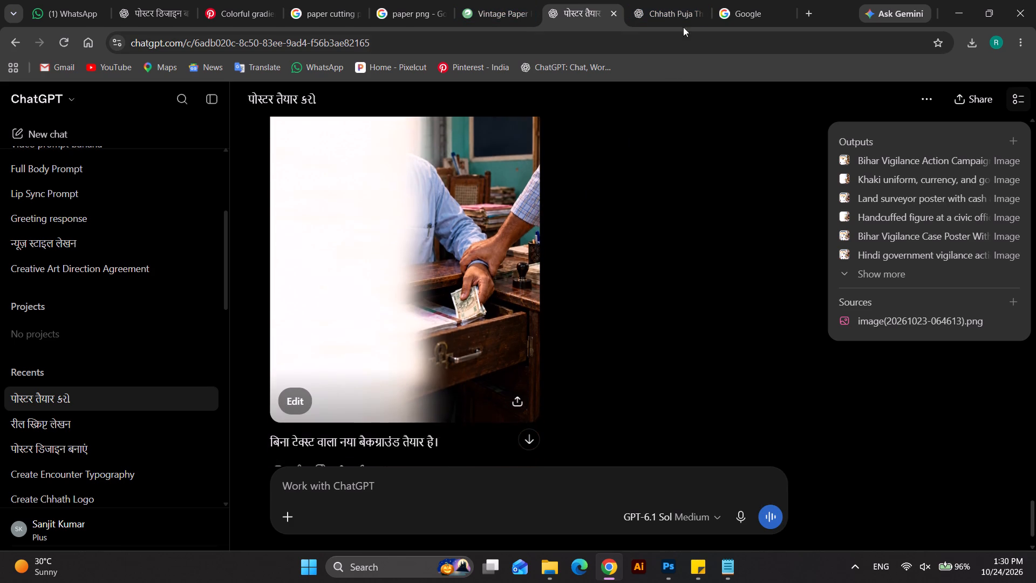
pyautogui.click(737, 0)
pyautogui.click(685, 0)
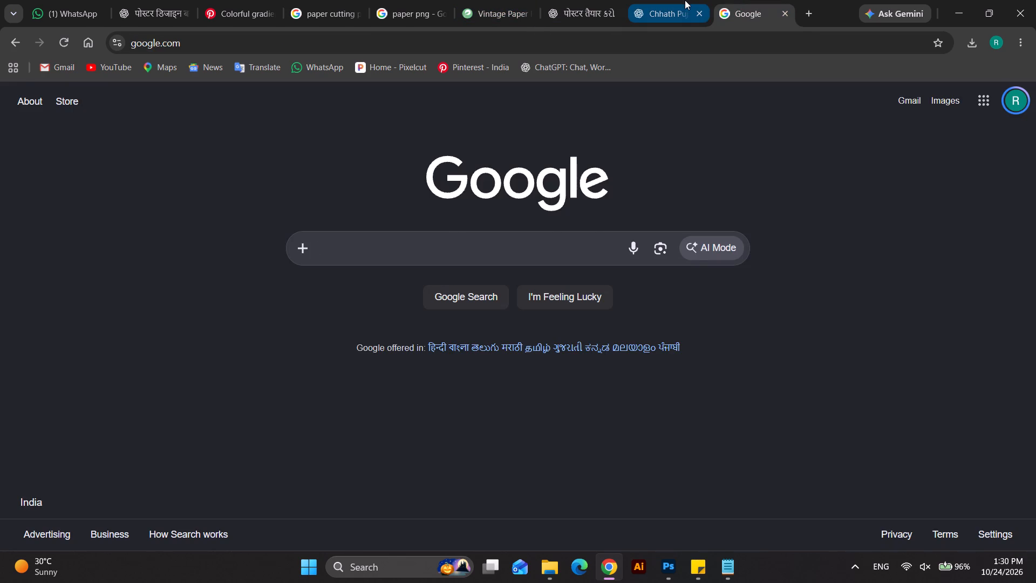
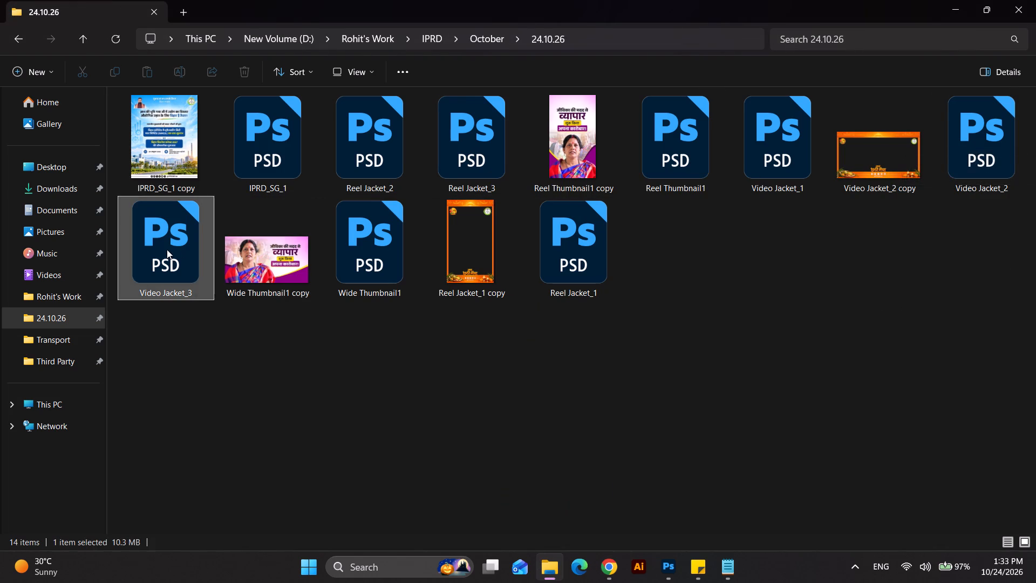
pyautogui.scroll(-1, 493, 382)
# Place the downloaded Golden Jai Chhathi Maiya calligraphy PNG in Video Jacket_3, scaled to about 346 px wide at the frame's bottom border.
pyautogui.hotkey('alt', 'Tab')
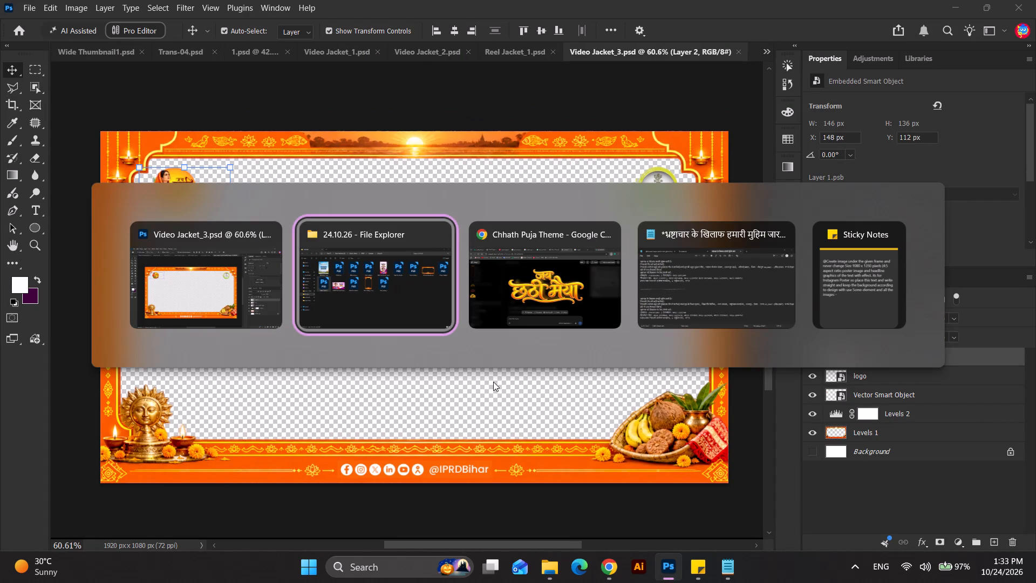
pyautogui.hotkey('alt', 'Tab')
pyautogui.moveTo(831, 74); pyautogui.dragTo(818, 151)
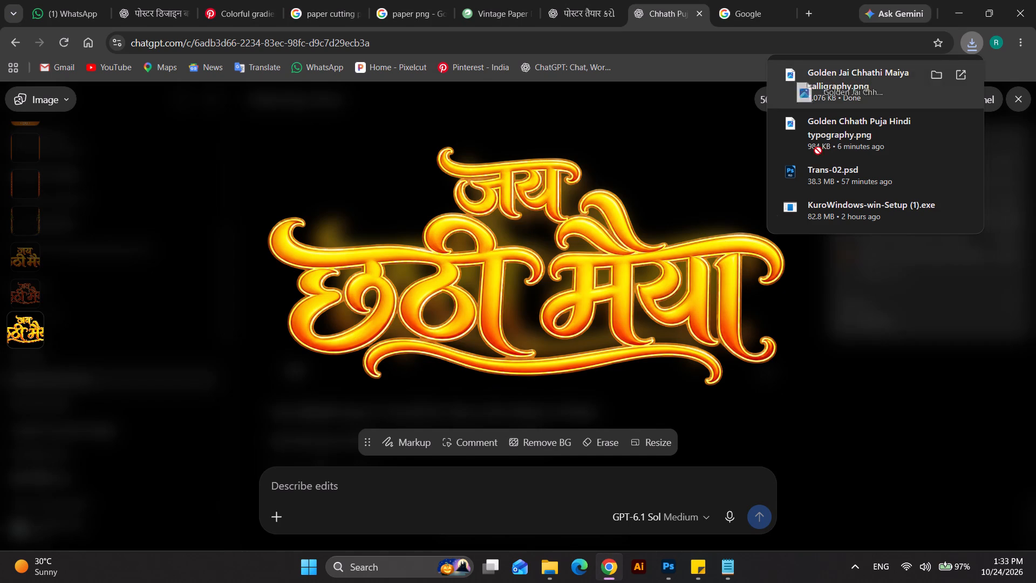
pyautogui.moveTo(818, 151); pyautogui.dragTo(462, 376)
pyautogui.hotkey('alt', 'Tab')
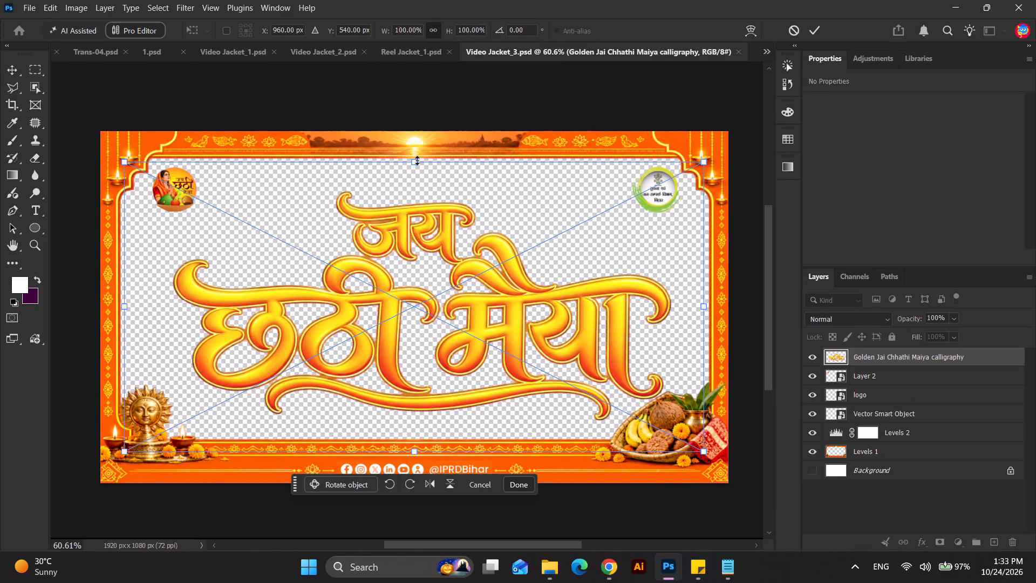
pyautogui.moveTo(417, 160); pyautogui.dragTo(410, 388)
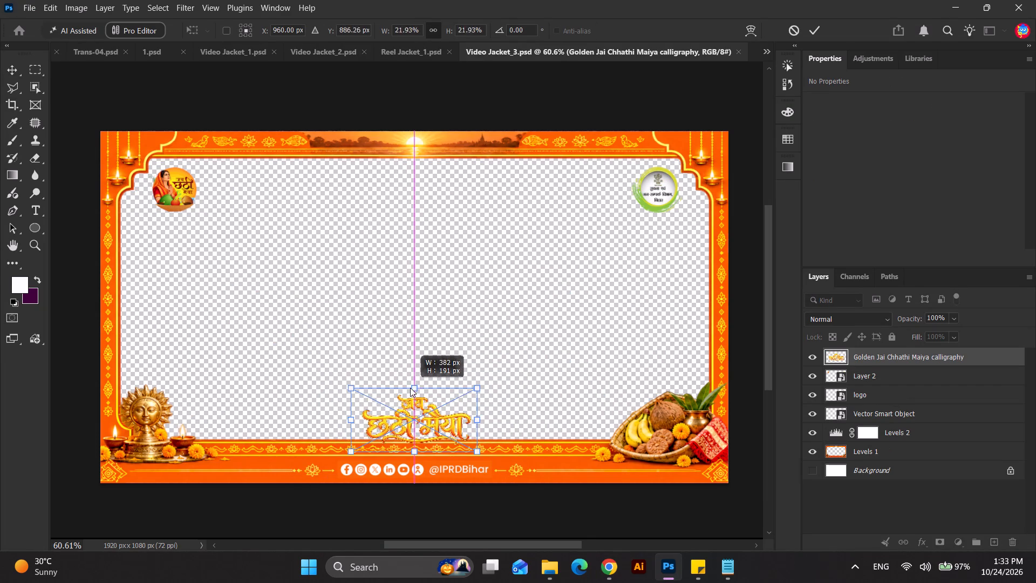
pyautogui.moveTo(410, 388); pyautogui.dragTo(410, 398)
pyautogui.scroll(2, 407, 424)
pyautogui.moveTo(414, 394); pyautogui.dragTo(415, 383)
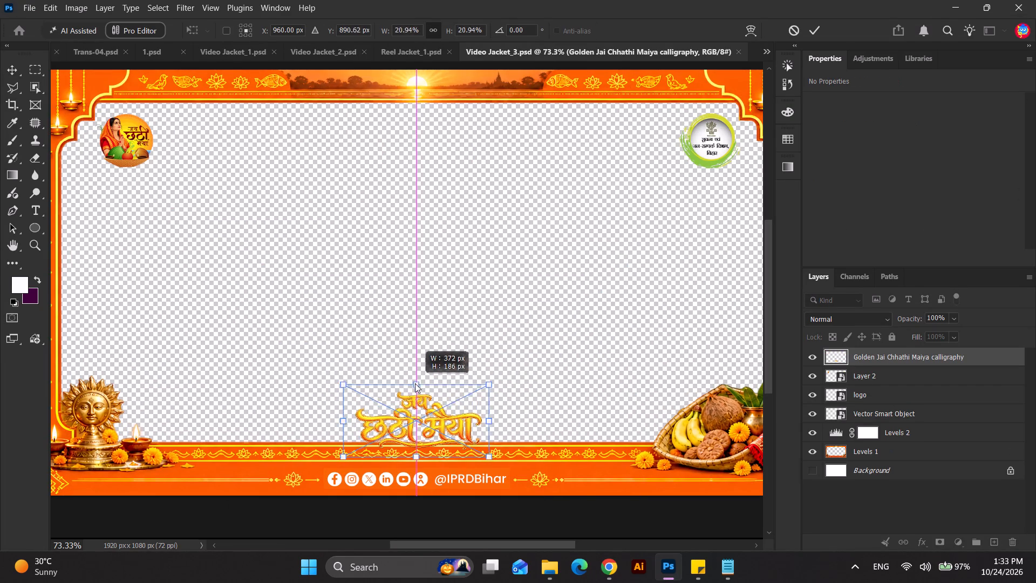
pyautogui.moveTo(415, 383); pyautogui.dragTo(416, 377)
pyautogui.press('Return')
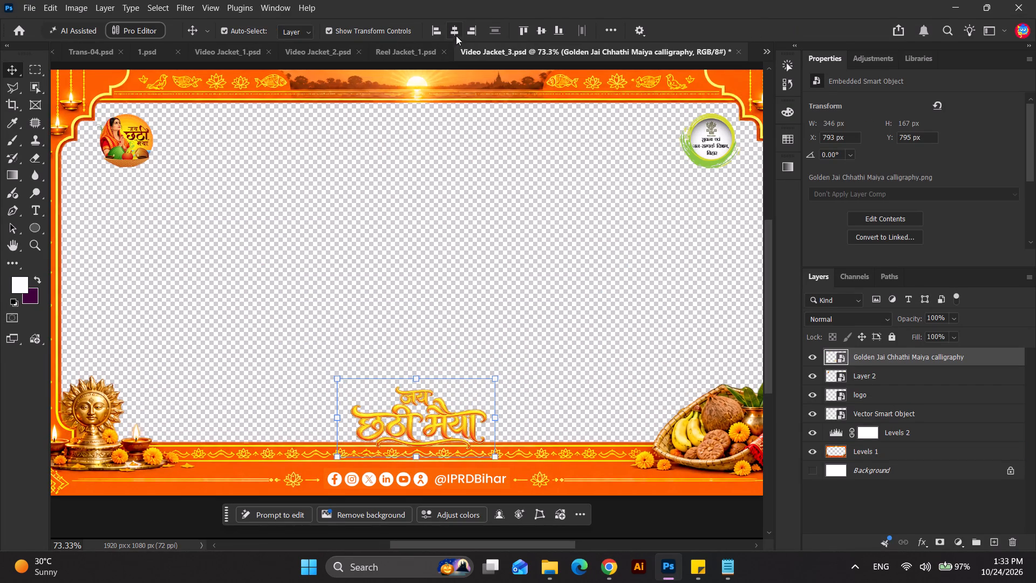
# Align the calligraphy to the horizontal centre and reposition it just above the frame's bottom border, at about Y 781 px.
pyautogui.click(456, 28)
pyautogui.moveTo(438, 414); pyautogui.dragTo(436, 413)
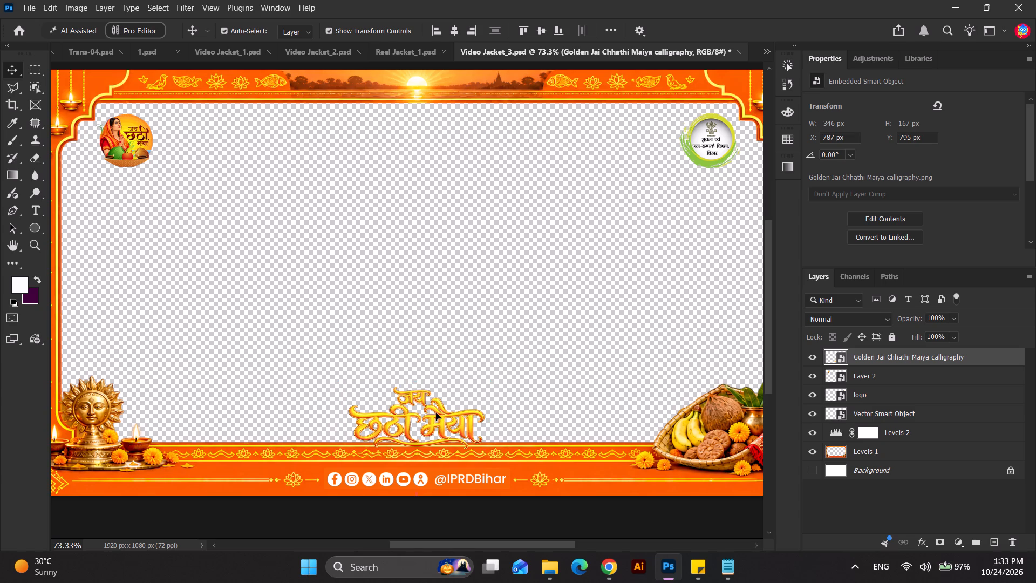
pyautogui.moveTo(436, 413); pyautogui.dragTo(437, 407)
pyautogui.scroll(6, 430, 425)
pyautogui.press('Down')
pyautogui.press('Down')
pyautogui.press('Down')
pyautogui.press('Down')
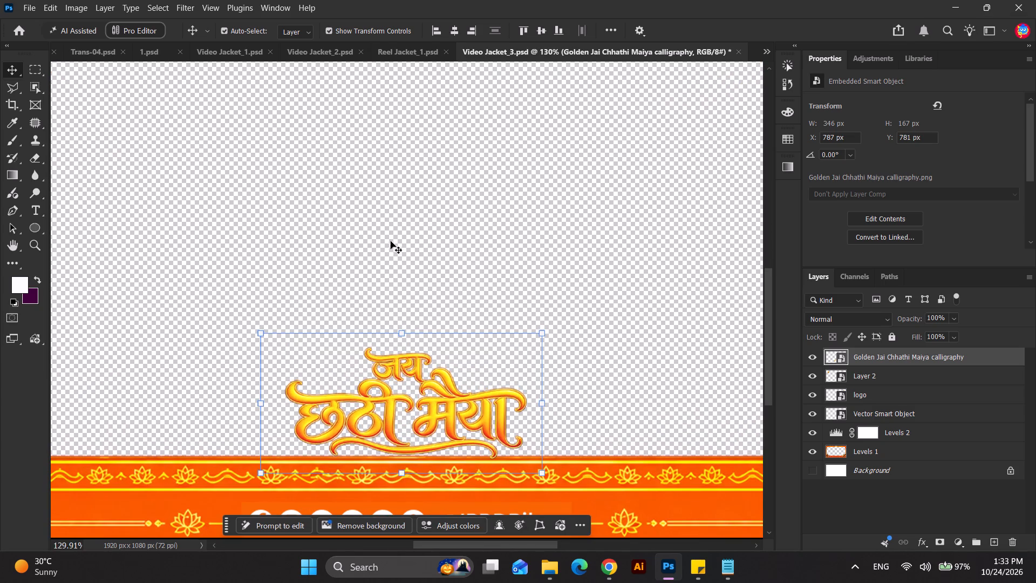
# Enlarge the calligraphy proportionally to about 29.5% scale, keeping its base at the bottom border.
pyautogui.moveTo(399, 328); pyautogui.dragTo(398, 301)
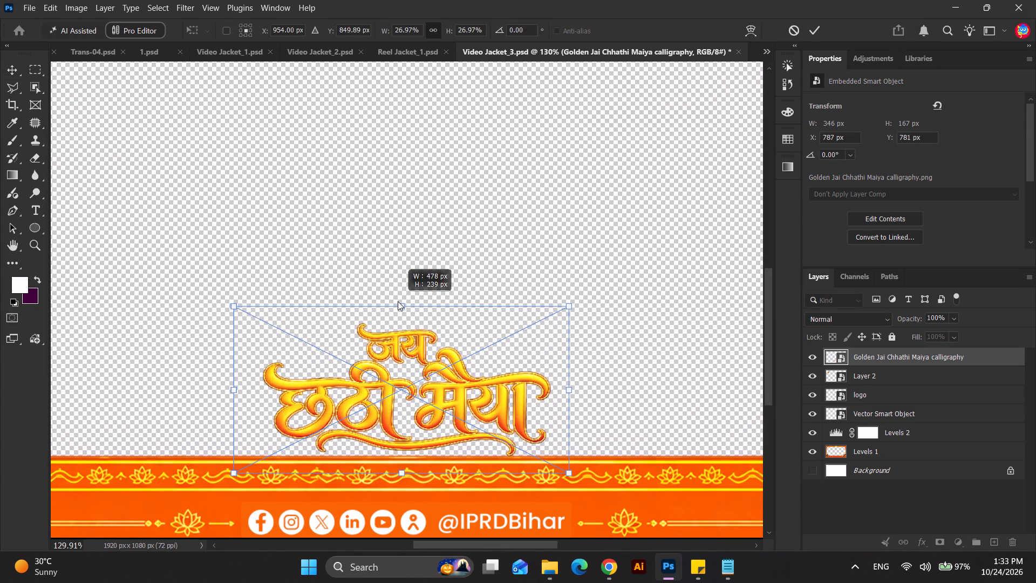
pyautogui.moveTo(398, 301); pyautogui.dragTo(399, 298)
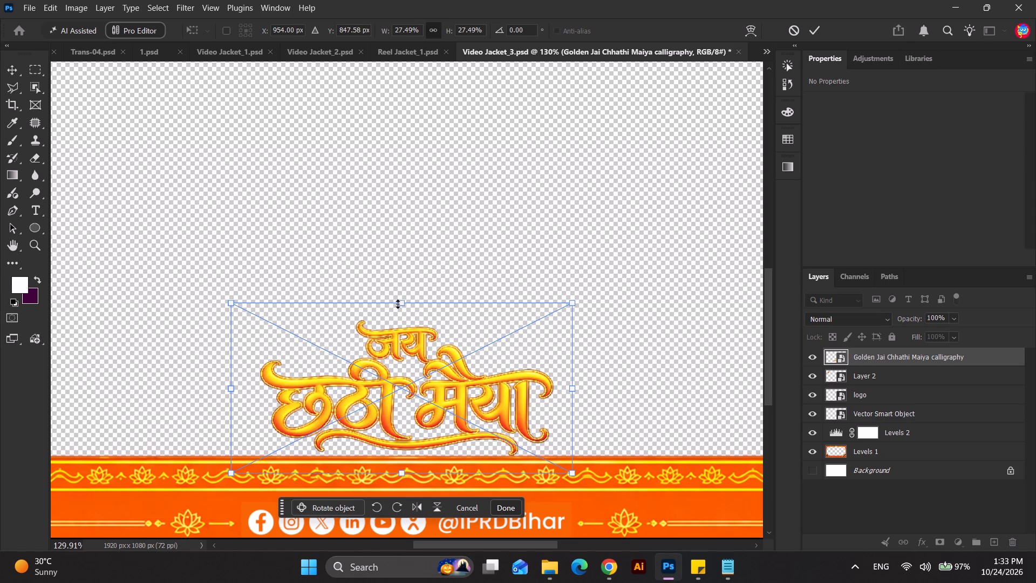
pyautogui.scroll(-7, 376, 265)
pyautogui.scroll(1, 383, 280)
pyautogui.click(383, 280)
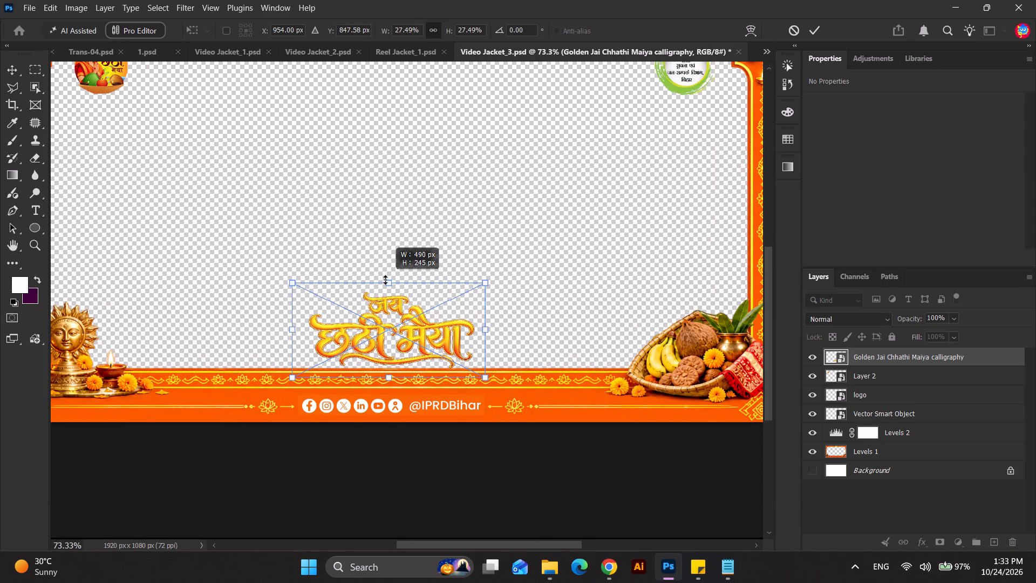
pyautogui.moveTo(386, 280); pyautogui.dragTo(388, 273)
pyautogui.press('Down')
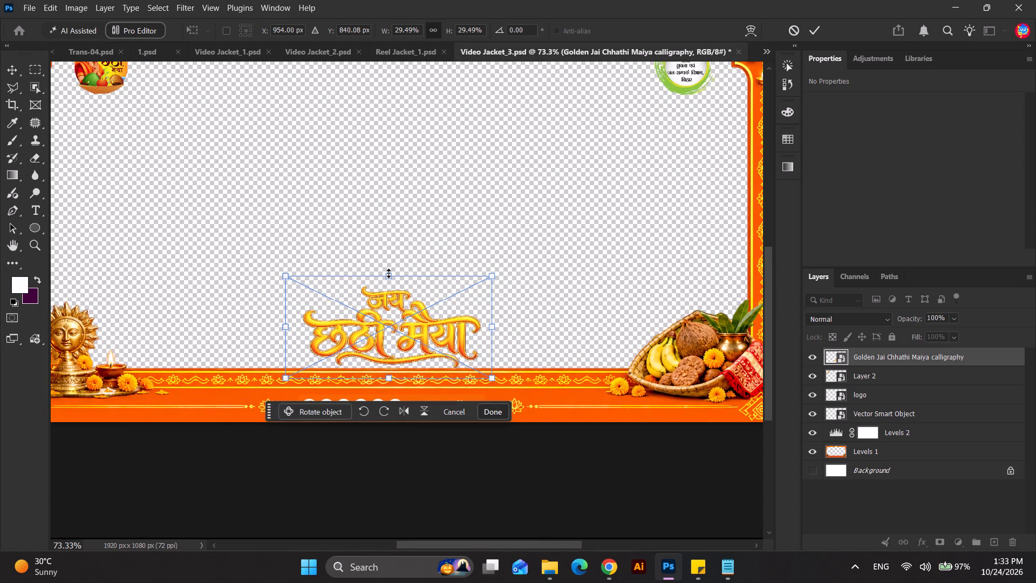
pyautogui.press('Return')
# Add a Hue/Saturation adjustment clipped to the calligraphy layer, with hue -6, saturation +3 and lightness +8.
pyautogui.click(963, 541)
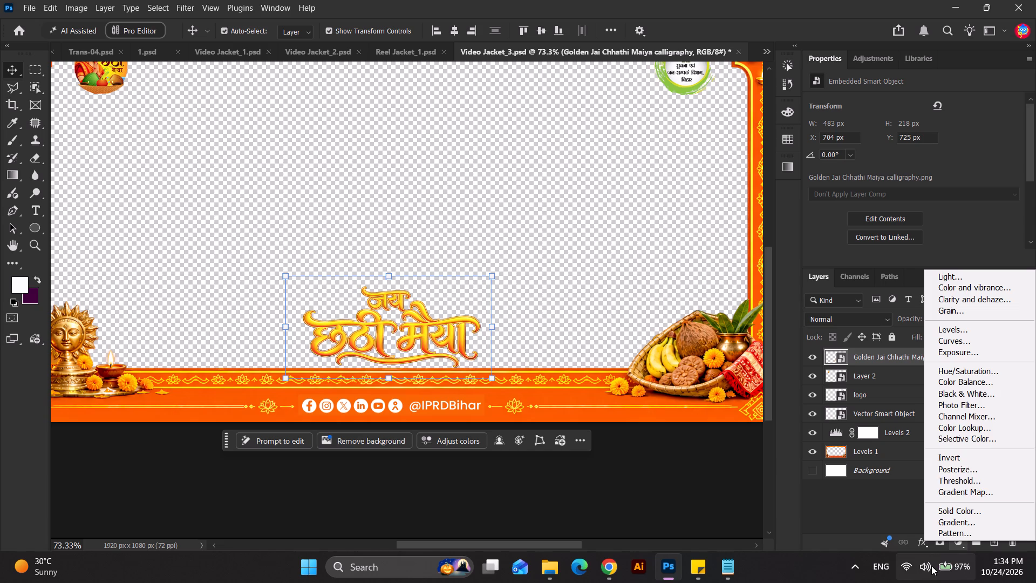
pyautogui.click(948, 371)
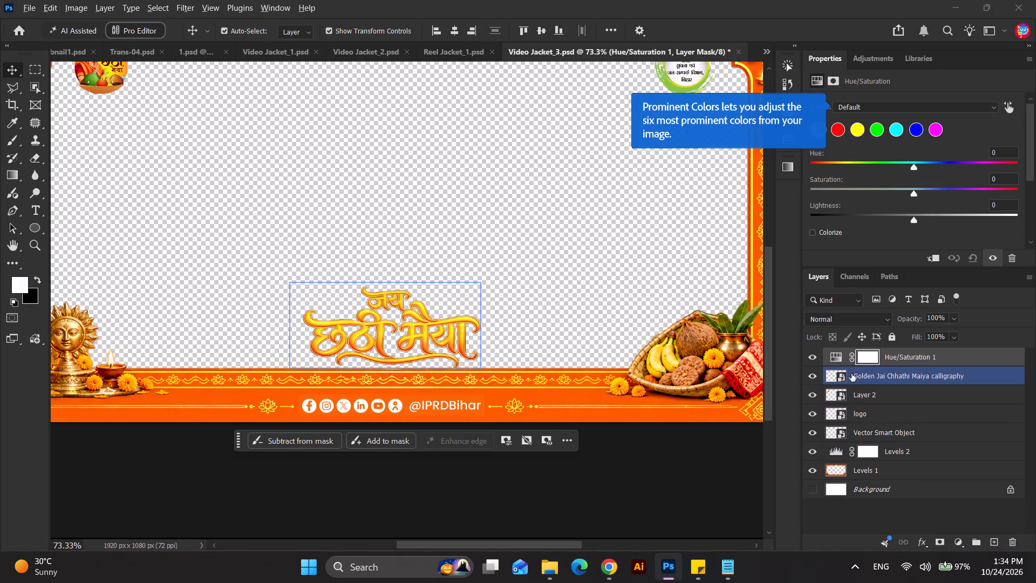
pyautogui.keyDown('alt'); pyautogui.click(850, 367); pyautogui.keyUp('alt')
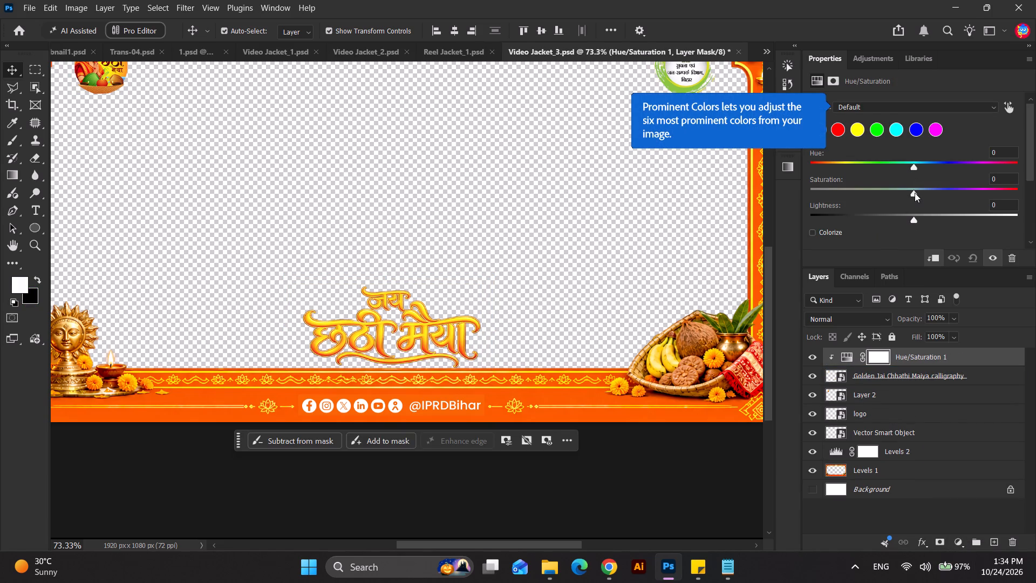
pyautogui.moveTo(915, 193); pyautogui.dragTo(922, 203)
pyautogui.moveTo(922, 203); pyautogui.dragTo(917, 204)
pyautogui.moveTo(912, 168); pyautogui.dragTo(894, 173)
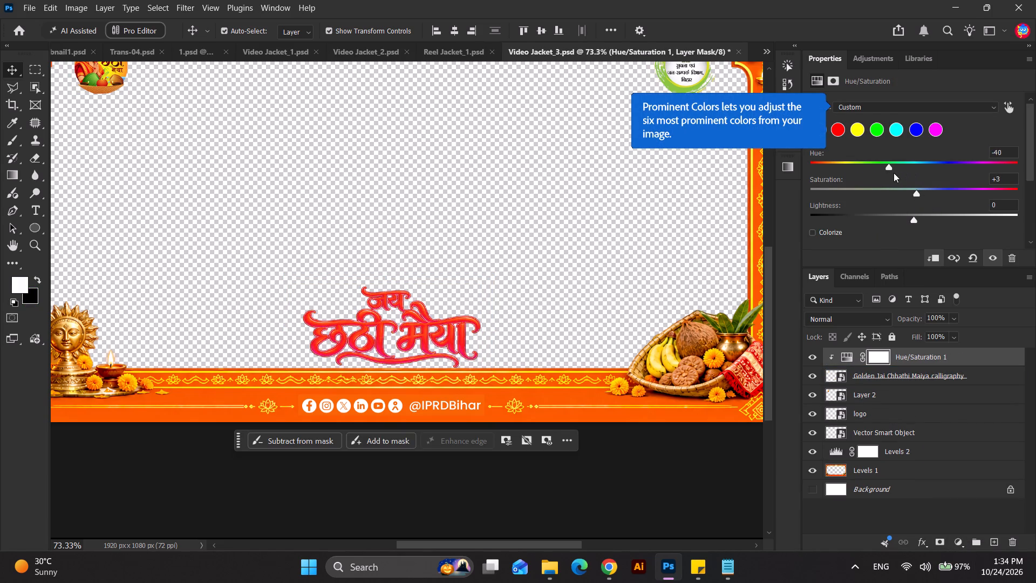
pyautogui.moveTo(894, 173); pyautogui.dragTo(911, 180)
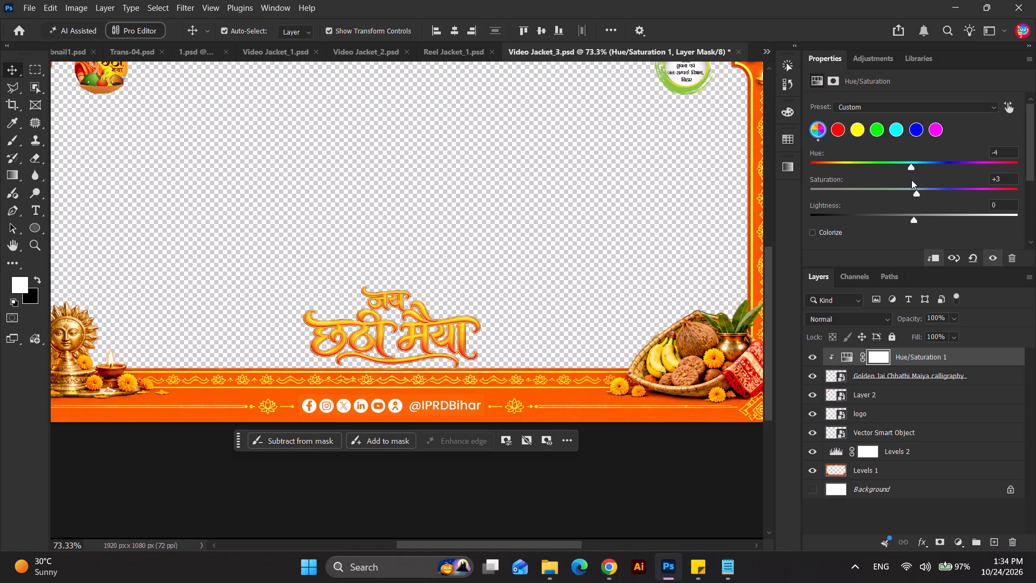
pyautogui.moveTo(911, 180); pyautogui.dragTo(909, 181)
pyautogui.moveTo(909, 181); pyautogui.dragTo(910, 181)
pyautogui.moveTo(916, 220); pyautogui.dragTo(935, 219)
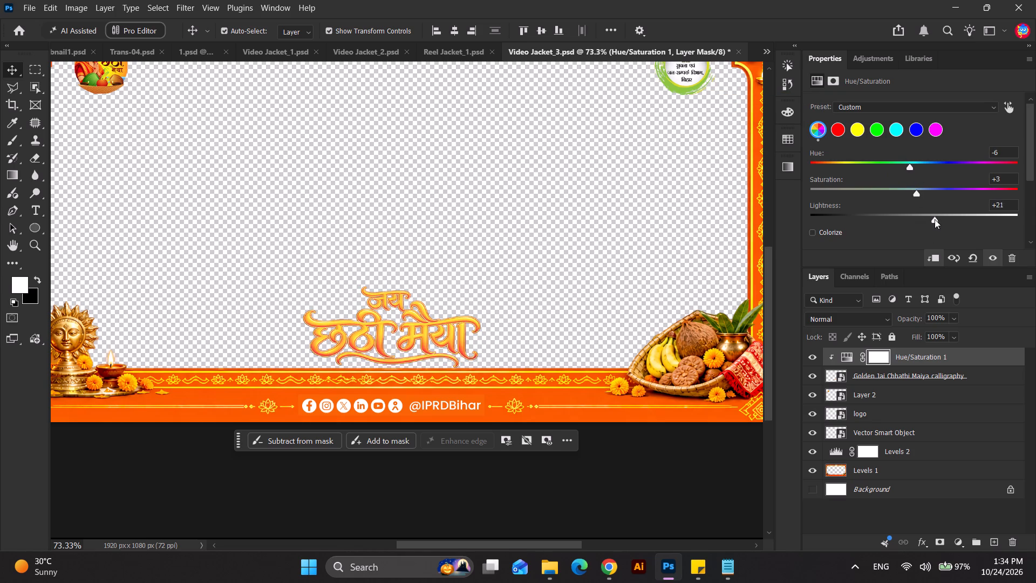
pyautogui.moveTo(935, 219); pyautogui.dragTo(931, 222)
pyautogui.moveTo(931, 222); pyautogui.dragTo(922, 222)
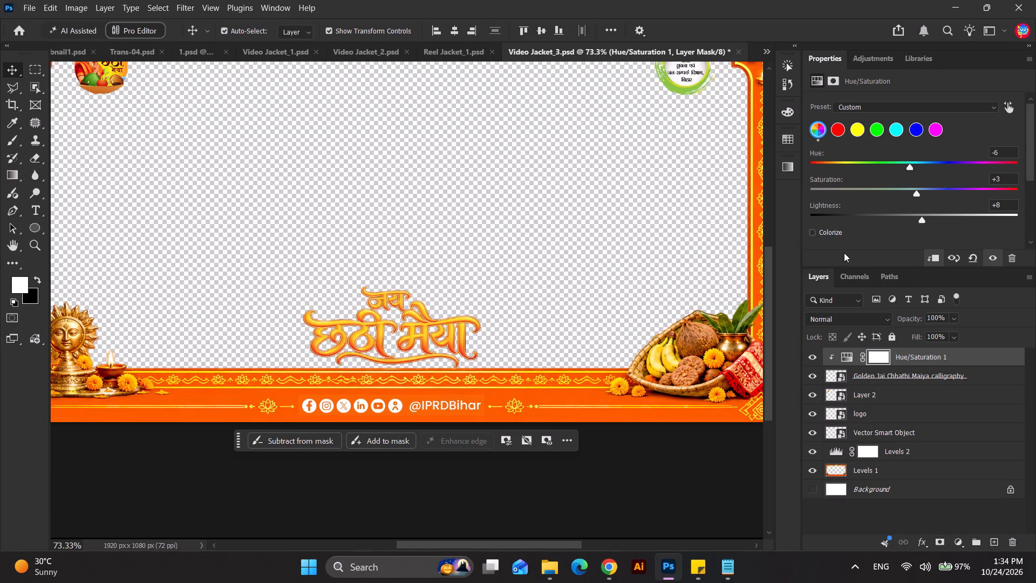
# Check the text against the whole frame and resize the calligraphy layer proportionally to about 416 px wide.
pyautogui.scroll(-9, 459, 352)
pyautogui.click(467, 470)
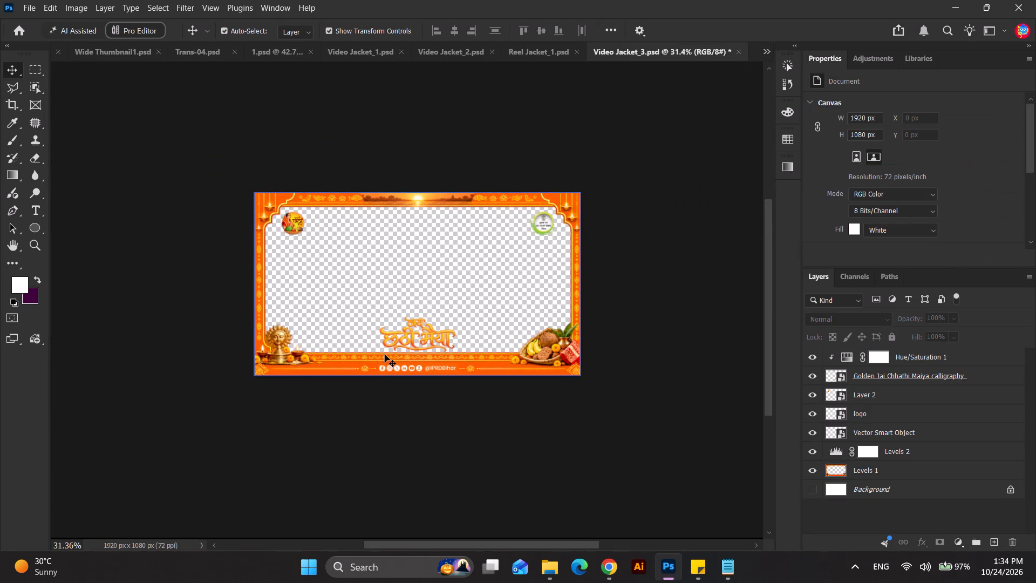
pyautogui.scroll(7, 410, 348)
pyautogui.click(454, 327)
pyautogui.scroll(5, 439, 321)
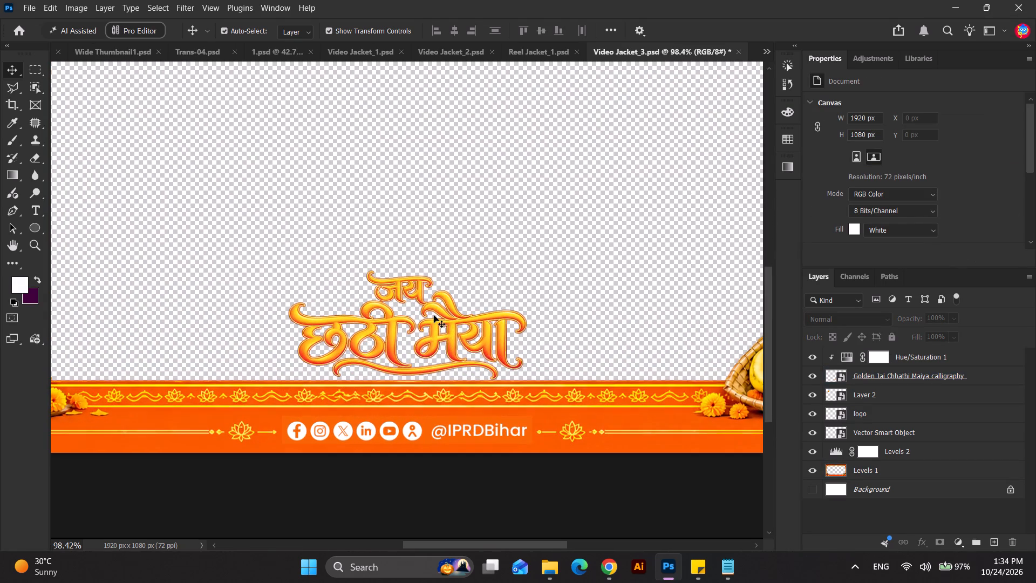
pyautogui.click(434, 315)
pyautogui.click(847, 376)
pyautogui.scroll(1, 351, 288)
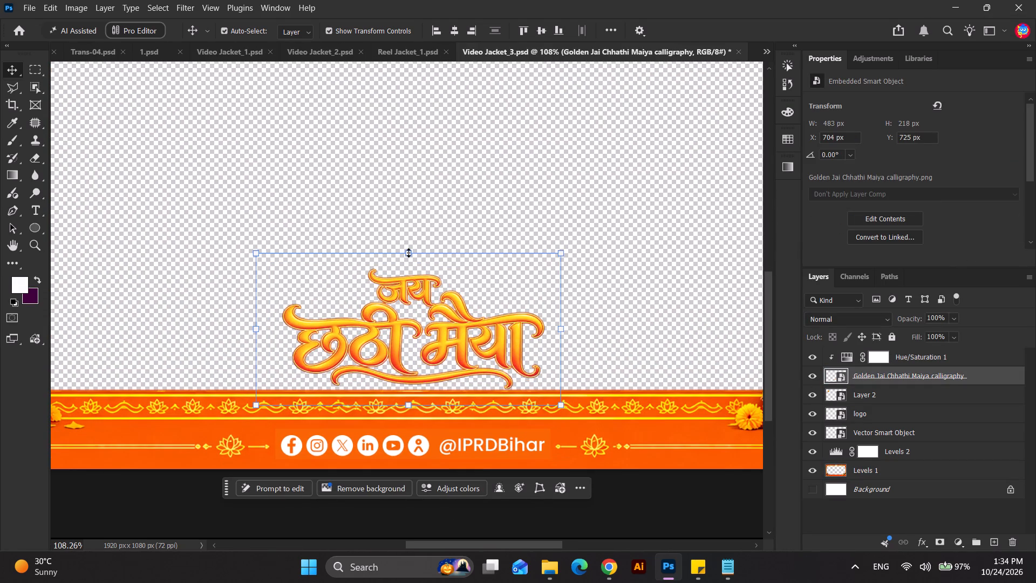
pyautogui.moveTo(408, 253); pyautogui.dragTo(408, 259)
pyautogui.click(408, 260)
pyautogui.moveTo(408, 261); pyautogui.dragTo(408, 270)
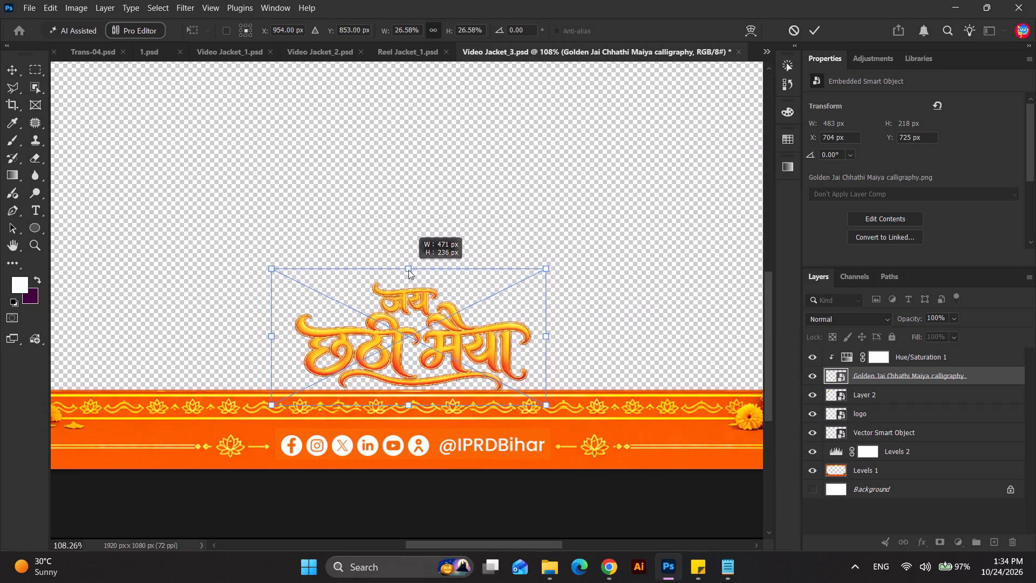
pyautogui.moveTo(408, 270); pyautogui.dragTo(407, 275)
pyautogui.press('Return')
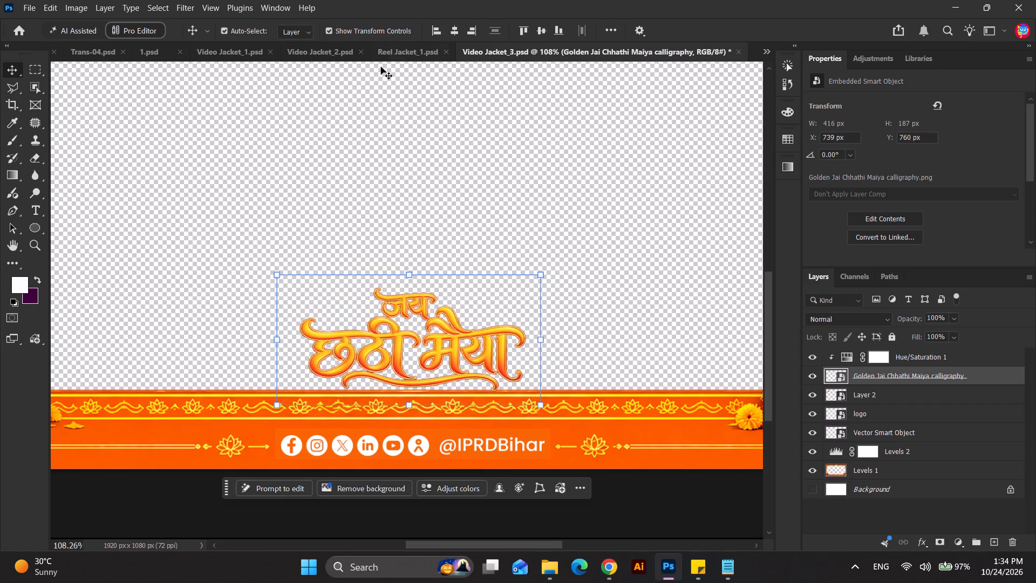
# Align the calligraphy to the canvas's horizontal centre and nudge it up 4 px to Y 756 px.
pyautogui.click(458, 27)
pyautogui.press('Up')
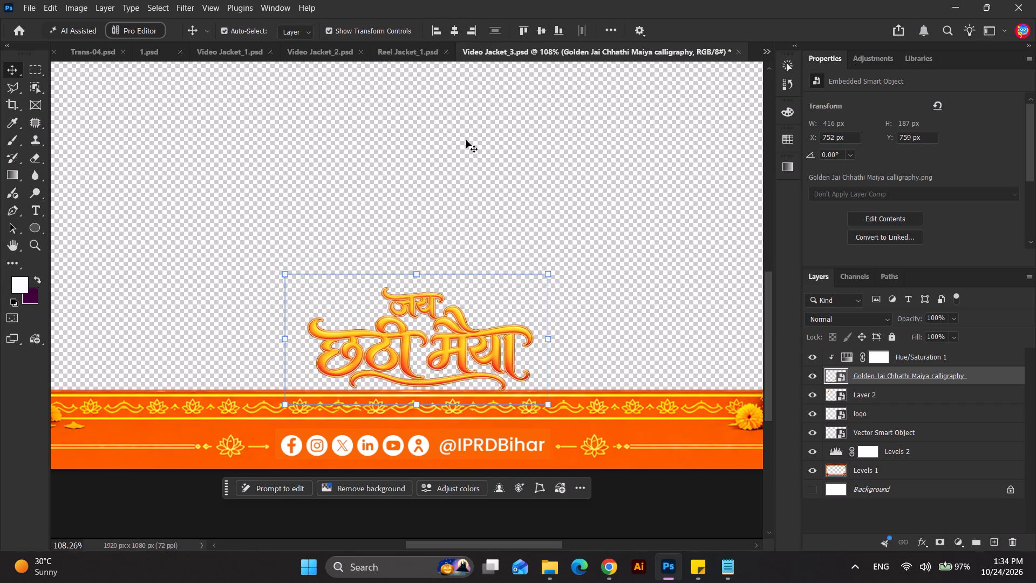
pyautogui.press('Up')
pyautogui.press('Up')
pyautogui.press('Up')
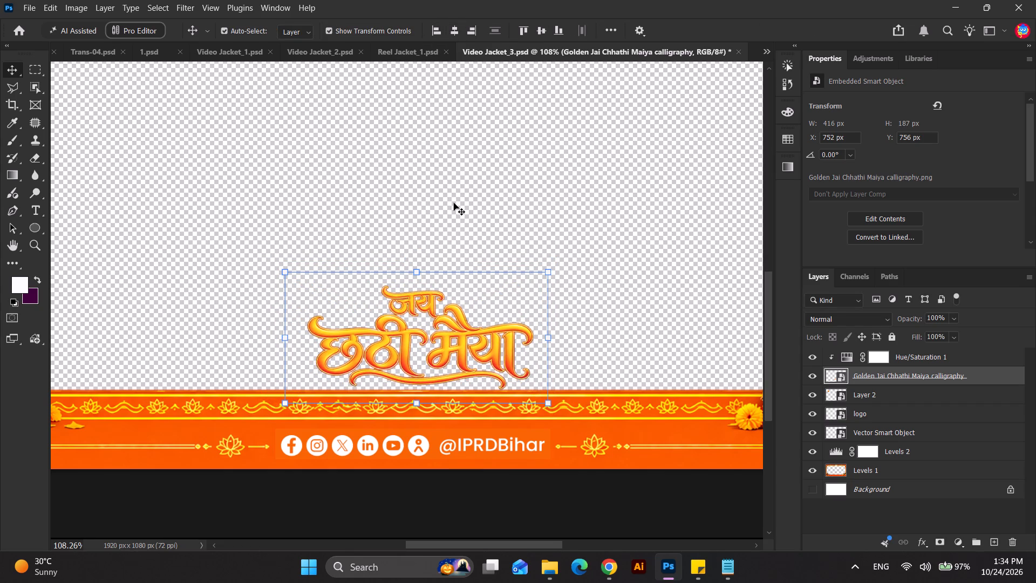
# Shrink the जय छठी मैया calligraphy proportionally to about 22% scale, nudge it up to Y 788 px, and centre it horizontally on the canvas.
pyautogui.click(454, 203)
pyautogui.scroll(-16, 405, 382)
pyautogui.click(696, 363)
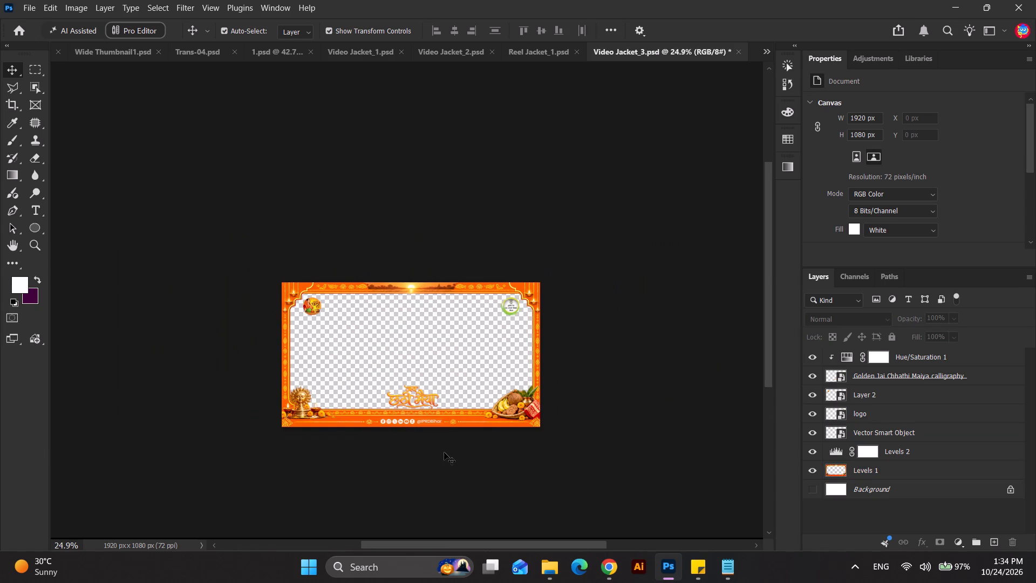
pyautogui.scroll(6, 444, 452)
pyautogui.click(424, 401)
pyautogui.scroll(7, 415, 397)
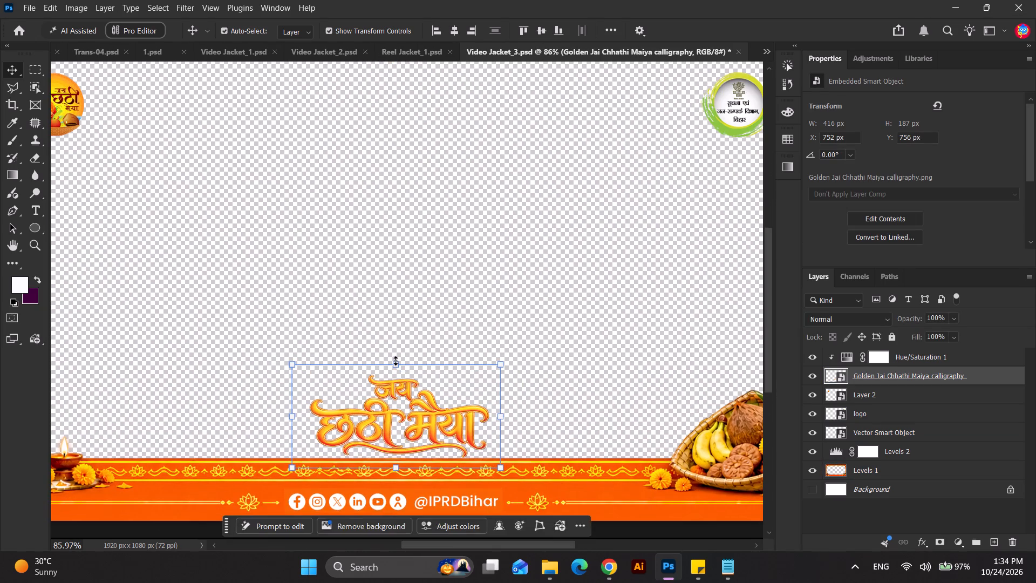
pyautogui.moveTo(396, 360); pyautogui.dragTo(396, 376)
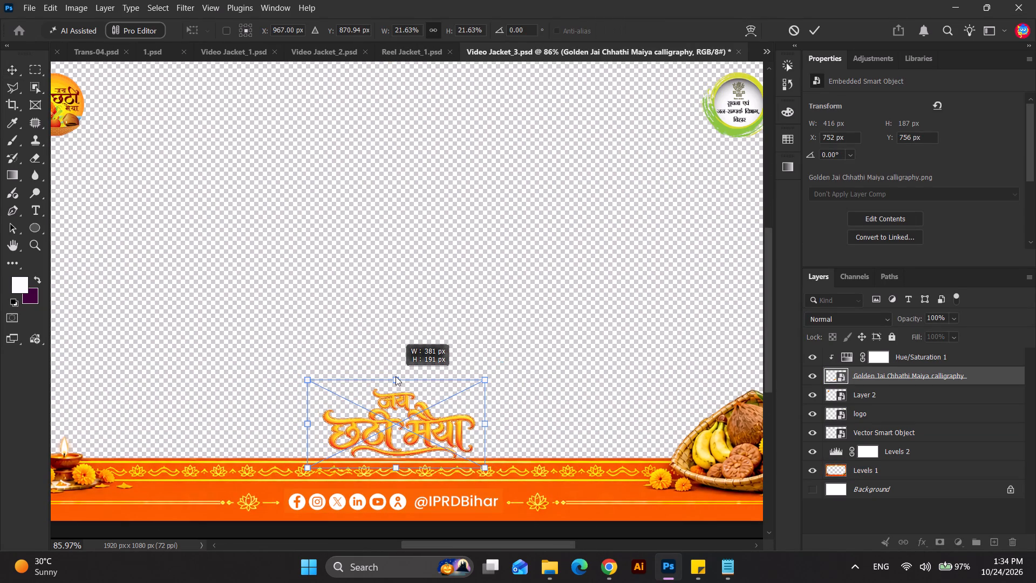
pyautogui.moveTo(396, 376); pyautogui.dragTo(397, 374)
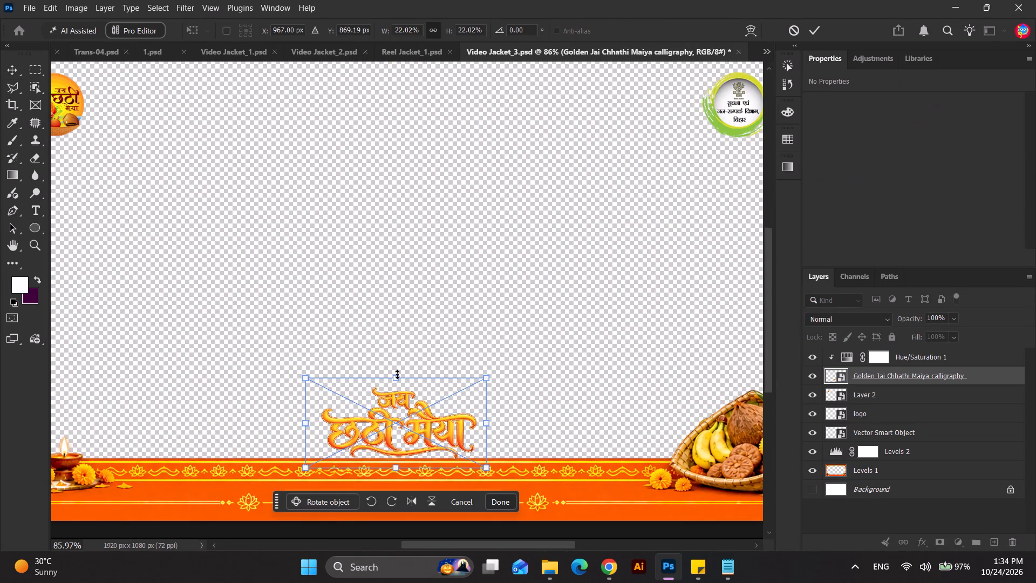
pyautogui.press('Up')
pyautogui.press('Up')
pyautogui.press('Up')
pyautogui.press('Down')
pyautogui.press('Return')
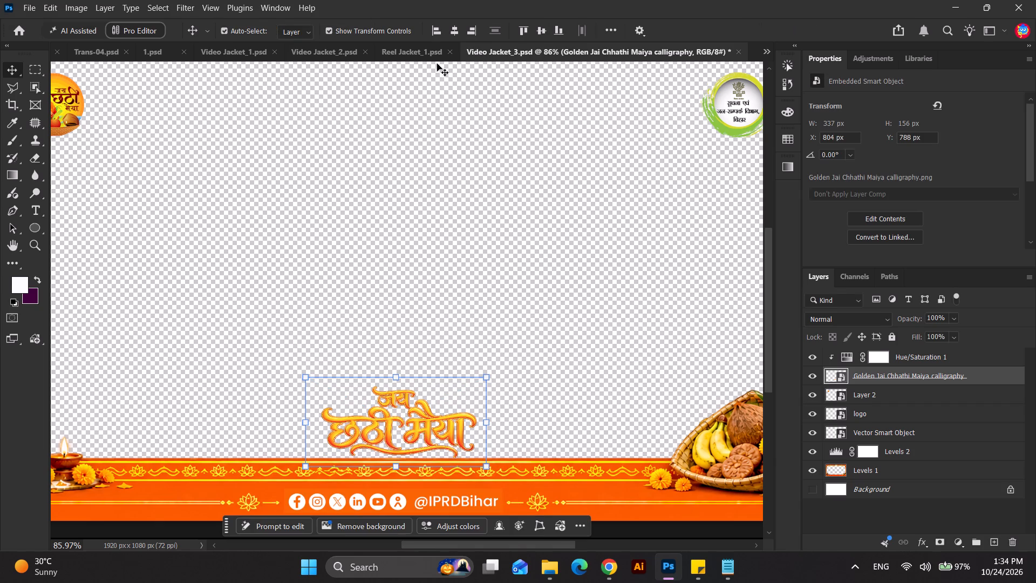
pyautogui.click(456, 37)
# Check the text against the whole frame, enlarge the calligraphy slightly to about 345 px wide, and recentre it horizontally on the canvas.
pyautogui.scroll(-11, 370, 354)
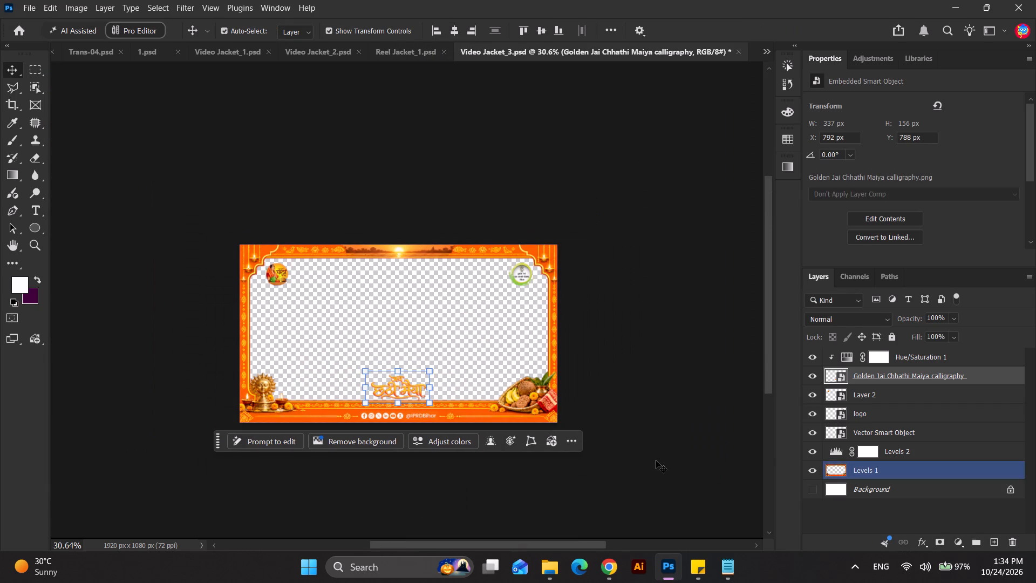
pyautogui.click(656, 460)
pyautogui.scroll(3, 400, 453)
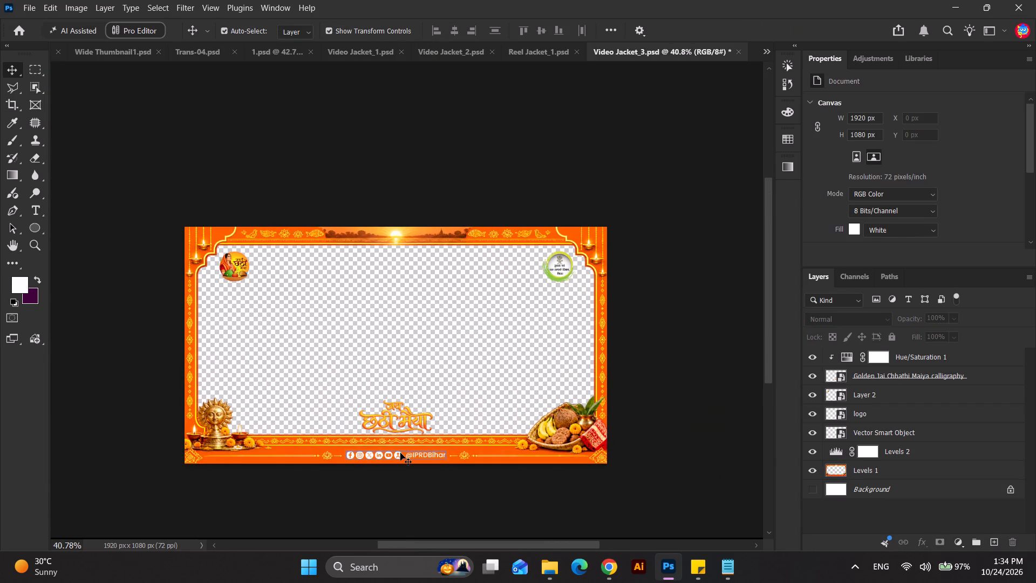
pyautogui.scroll(1, 413, 434)
pyautogui.click(419, 419)
pyautogui.scroll(6, 365, 410)
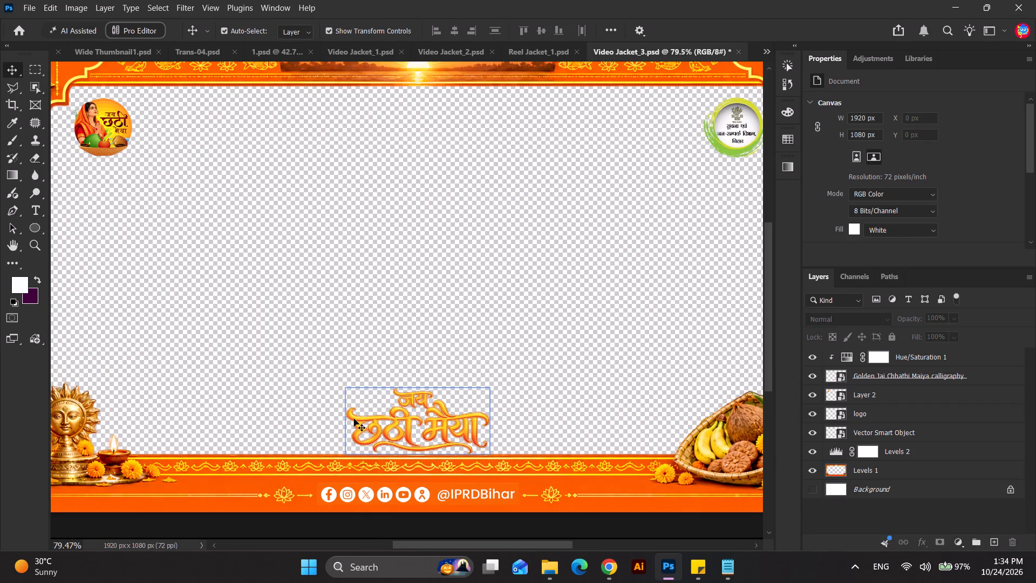
pyautogui.click(354, 419)
pyautogui.click(331, 380)
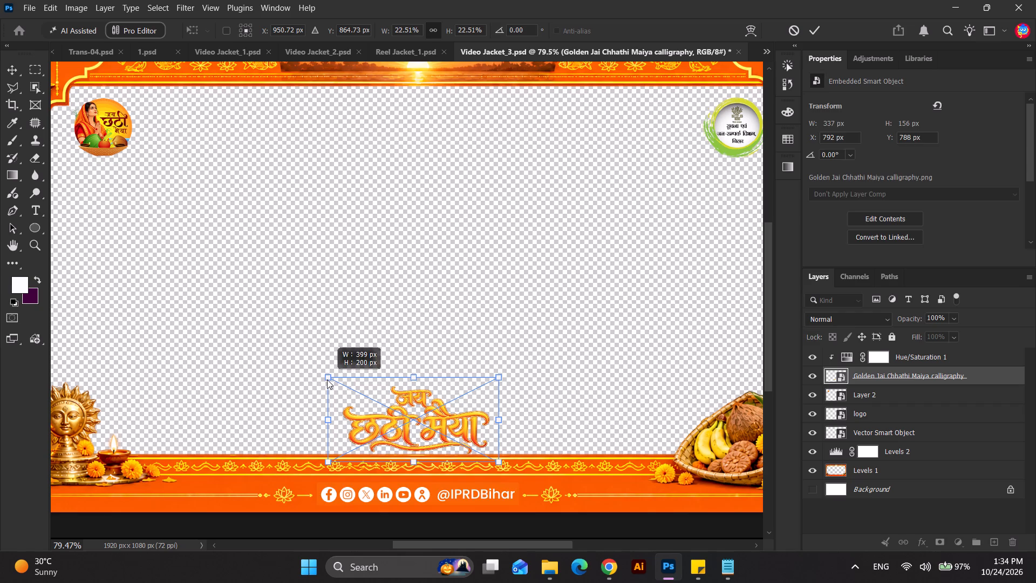
pyautogui.press('Return')
pyautogui.click(456, 29)
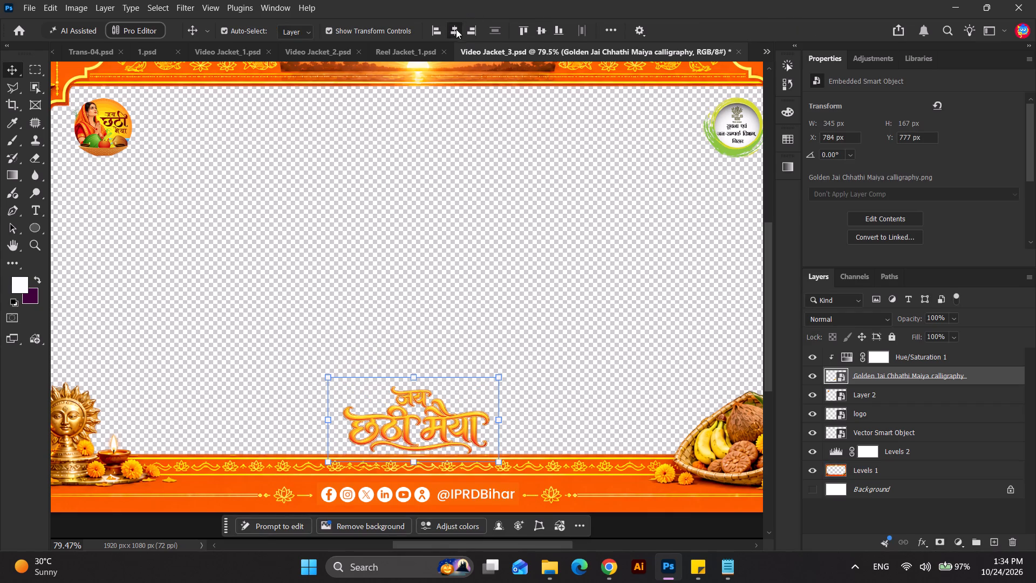
pyautogui.scroll(-9, 439, 341)
pyautogui.click(445, 502)
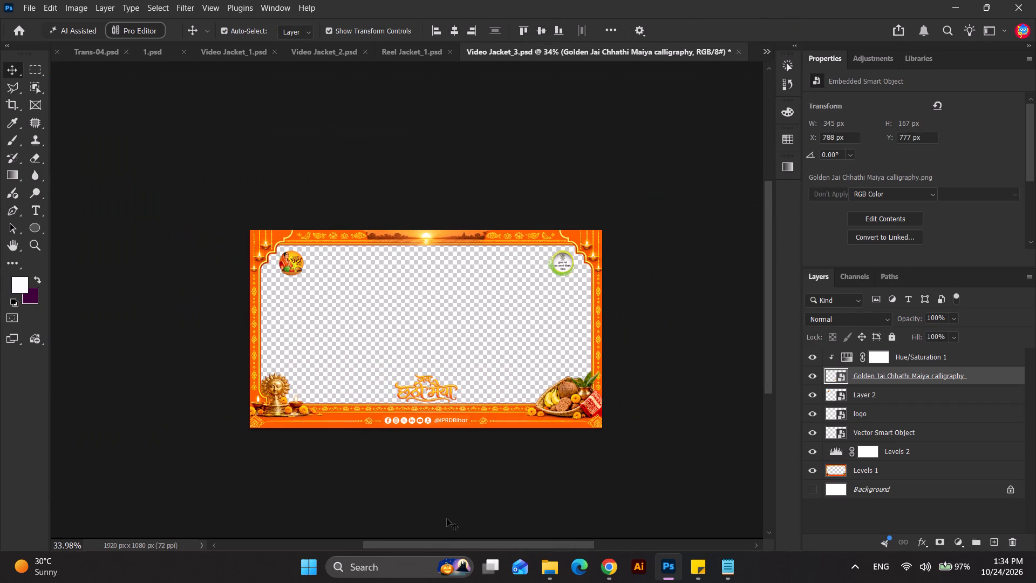
# Save Video Jacket_3 and export a PNG copy named Video Jacket_3 copy to the 24.10.26 folder.
pyautogui.hotkey('ctrl', 's')
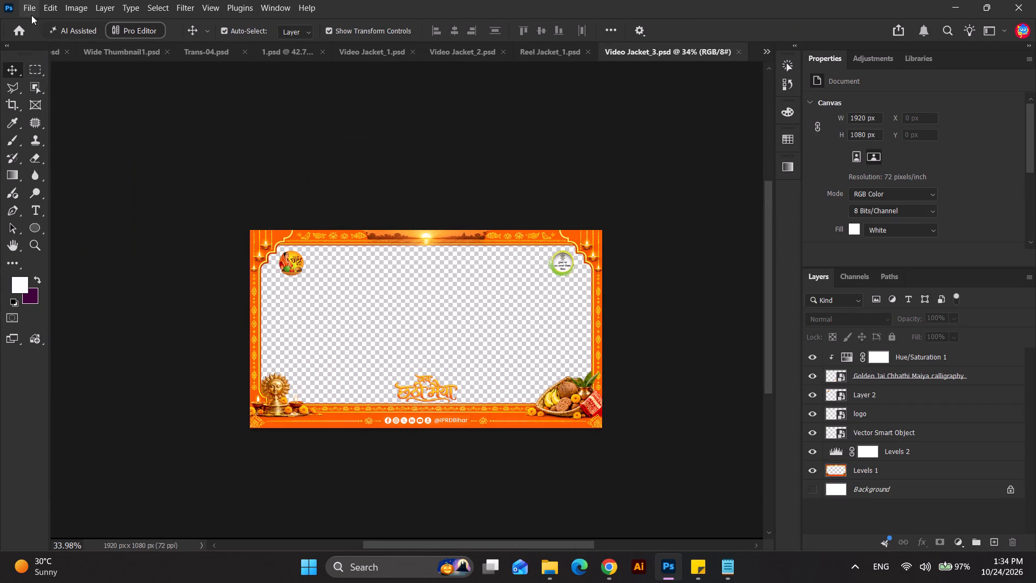
pyautogui.click(31, 14)
pyautogui.click(69, 180)
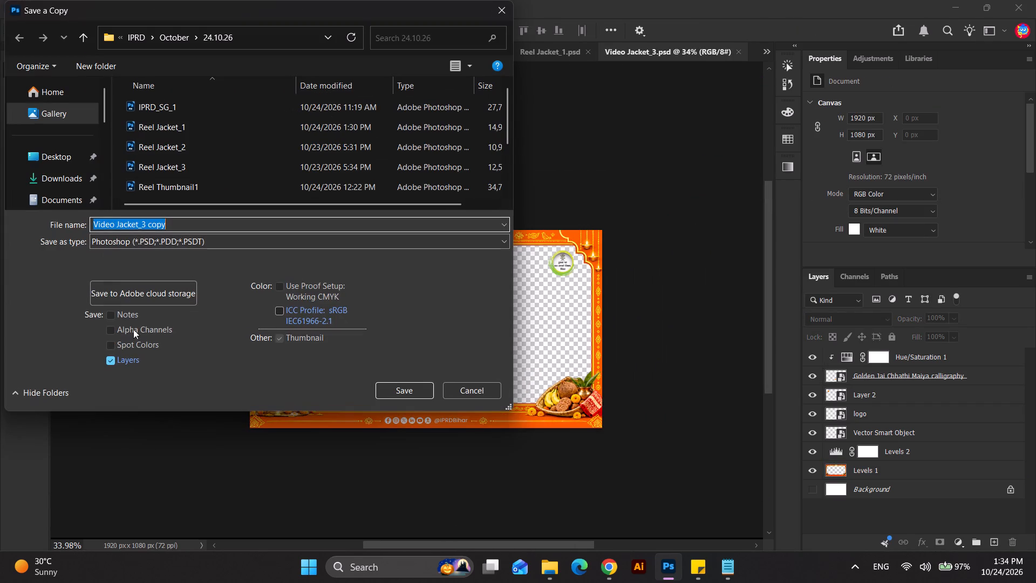
pyautogui.click(134, 240)
pyautogui.click(129, 433)
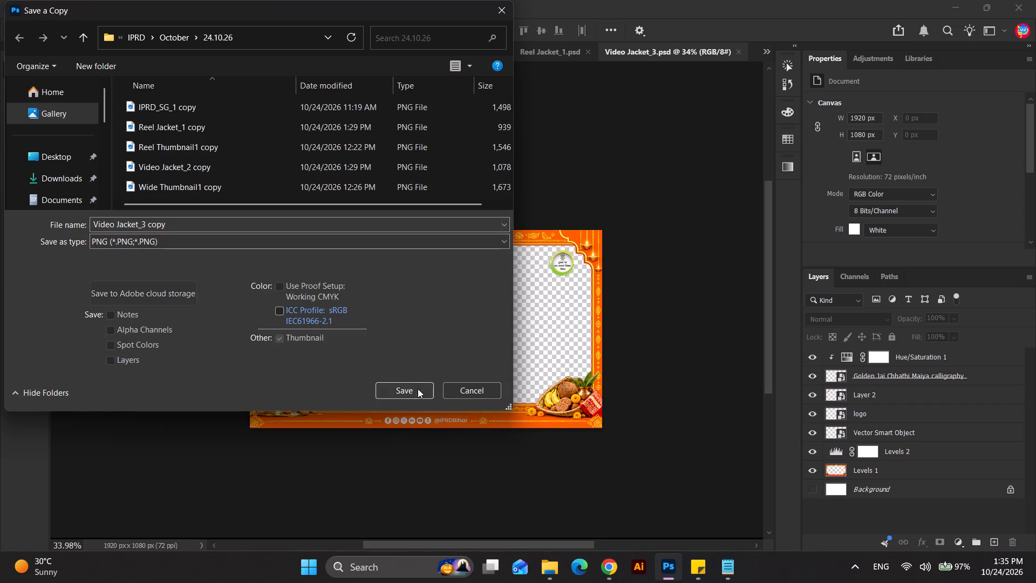
pyautogui.click(418, 388)
pyautogui.click(582, 158)
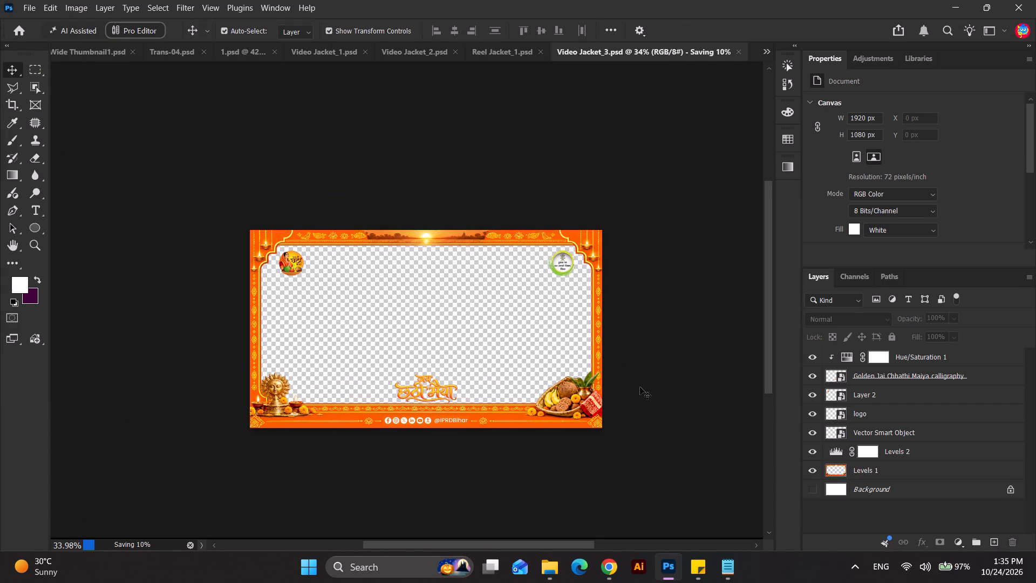
pyautogui.click(658, 401)
# Switch to File Explorer, bring up Reel Jacket_1 from the 24.10.26 folder, and close that document.
pyautogui.click(541, 579)
pyautogui.click(468, 471)
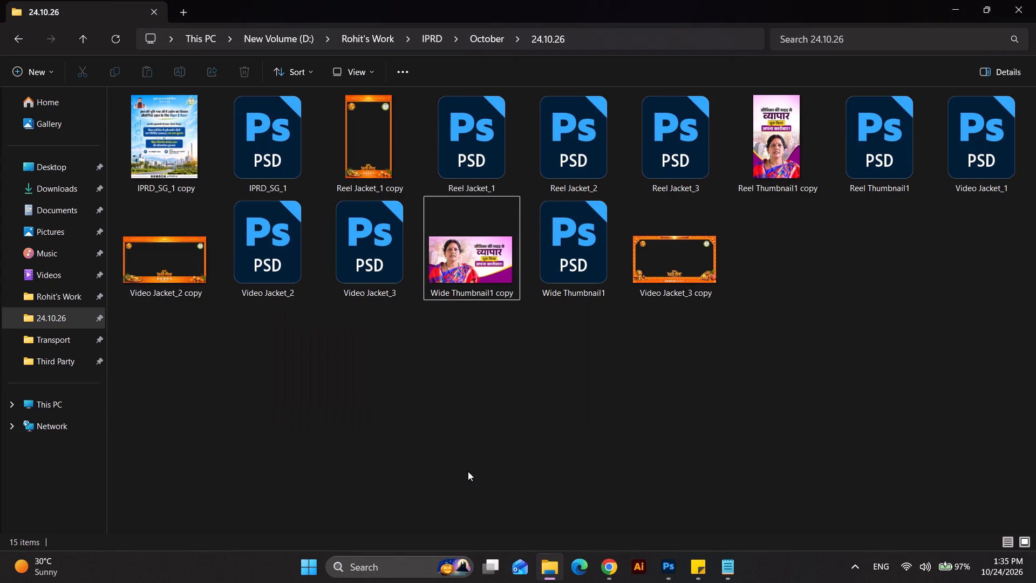
pyautogui.click(717, 153)
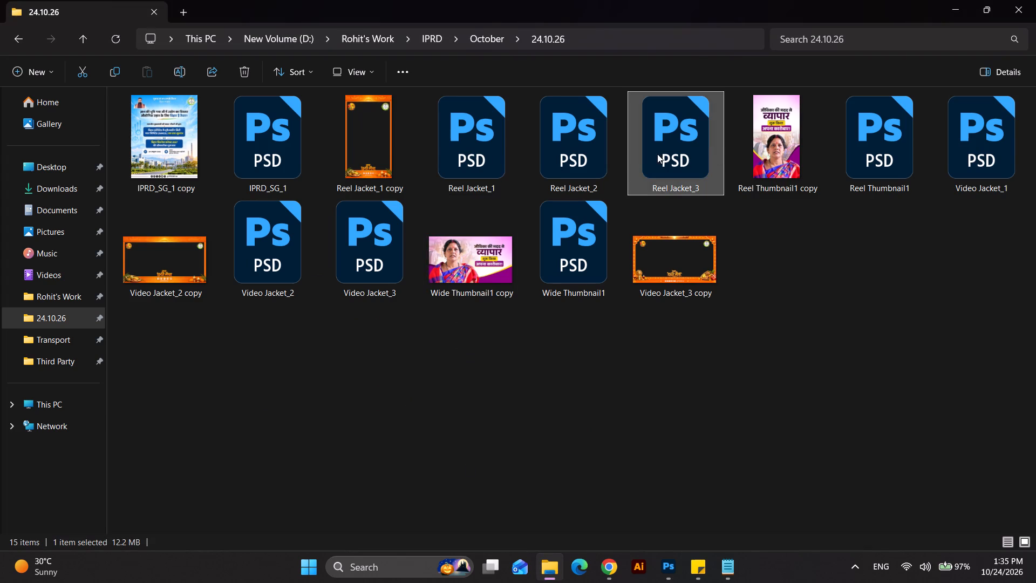
pyautogui.doubleClick(497, 145)
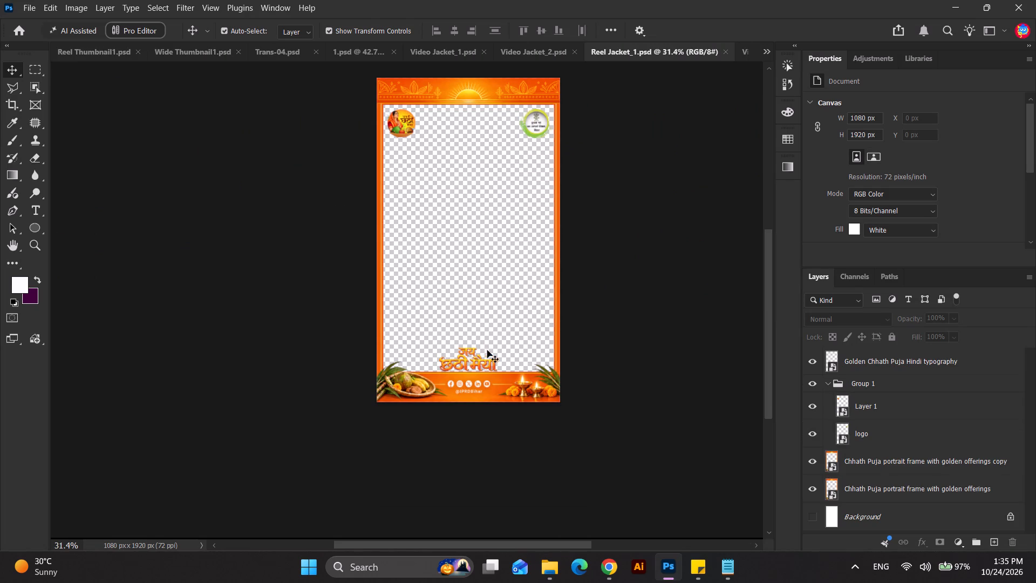
pyautogui.click(724, 49)
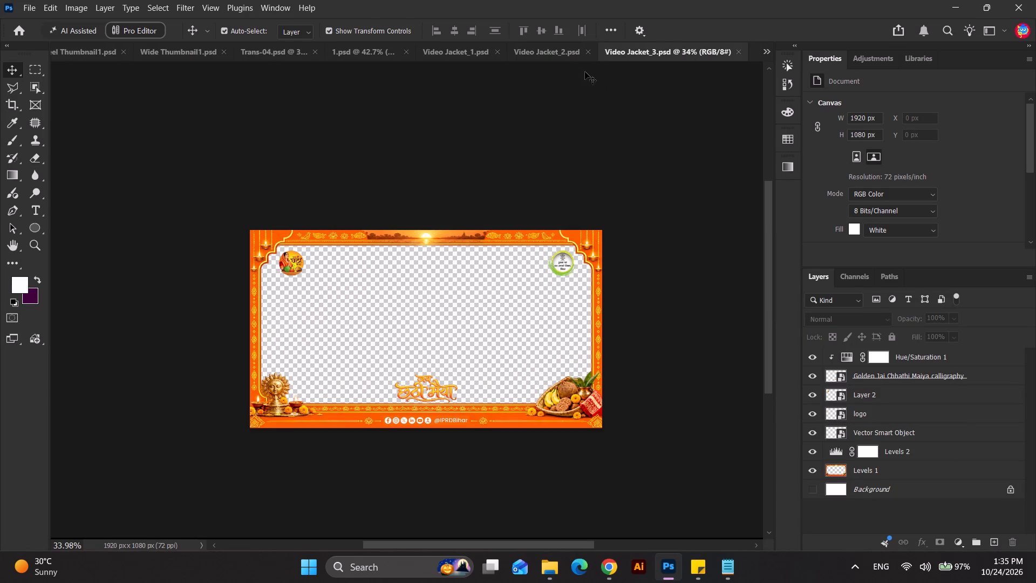
# Save Video Jacket_2 and close it.
pyautogui.click(552, 53)
pyautogui.hotkey('ctrl', 's')
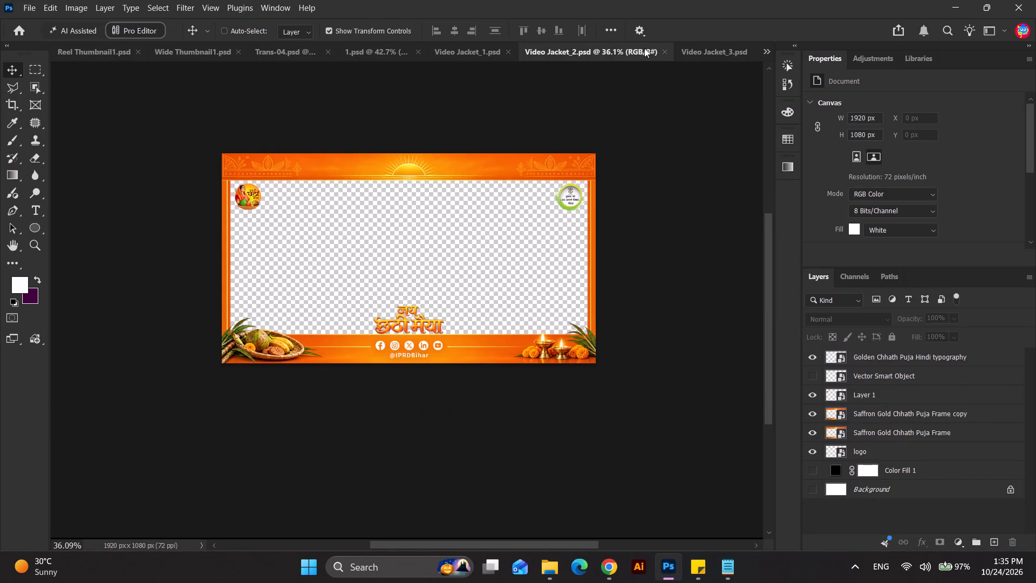
pyautogui.click(666, 52)
# Delete the Golden Chhath Puja Hindi typography layer from Video Jacket_1.
pyautogui.click(541, 55)
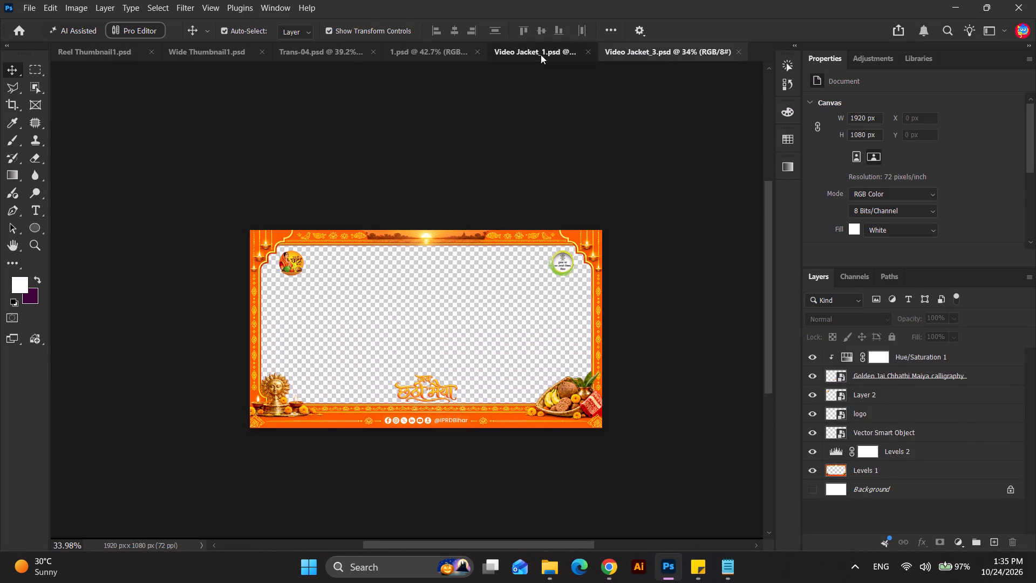
pyautogui.scroll(-9, 531, 152)
pyautogui.click(534, 381)
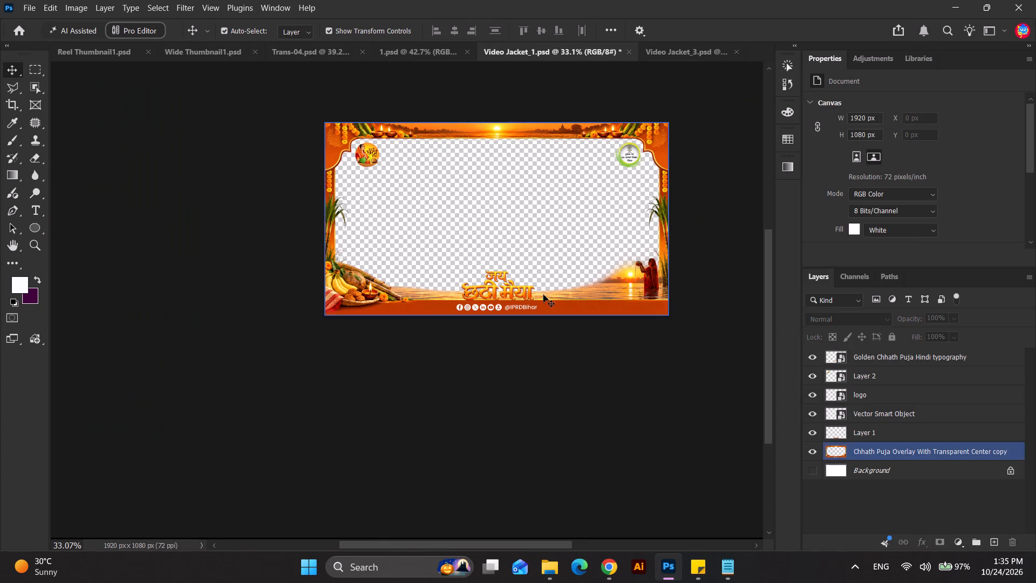
pyautogui.click(520, 285)
pyautogui.click(519, 297)
pyautogui.press('Print')
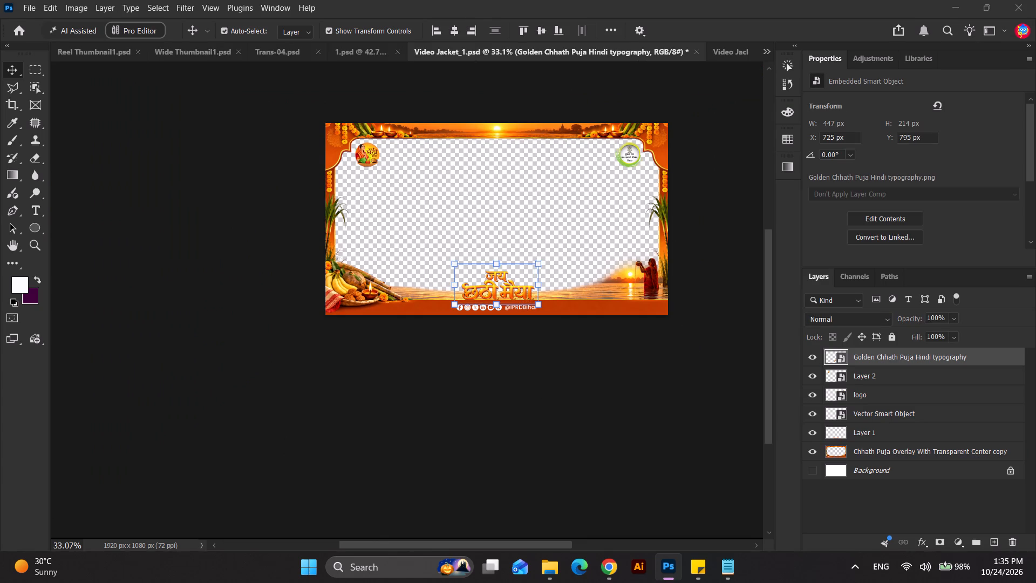
pyautogui.click(598, 25)
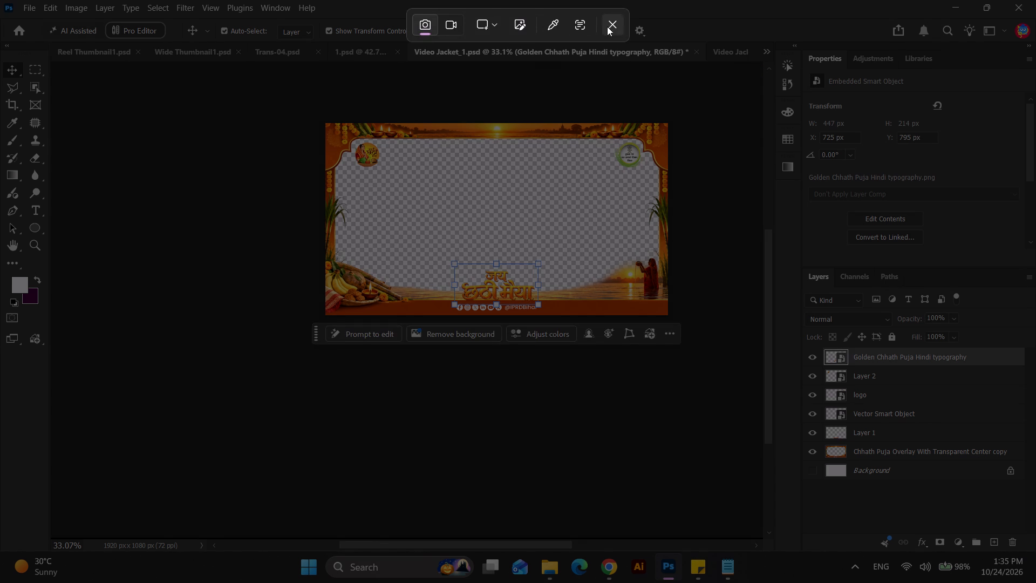
pyautogui.click(607, 26)
pyautogui.press('Delete')
pyautogui.click(445, 449)
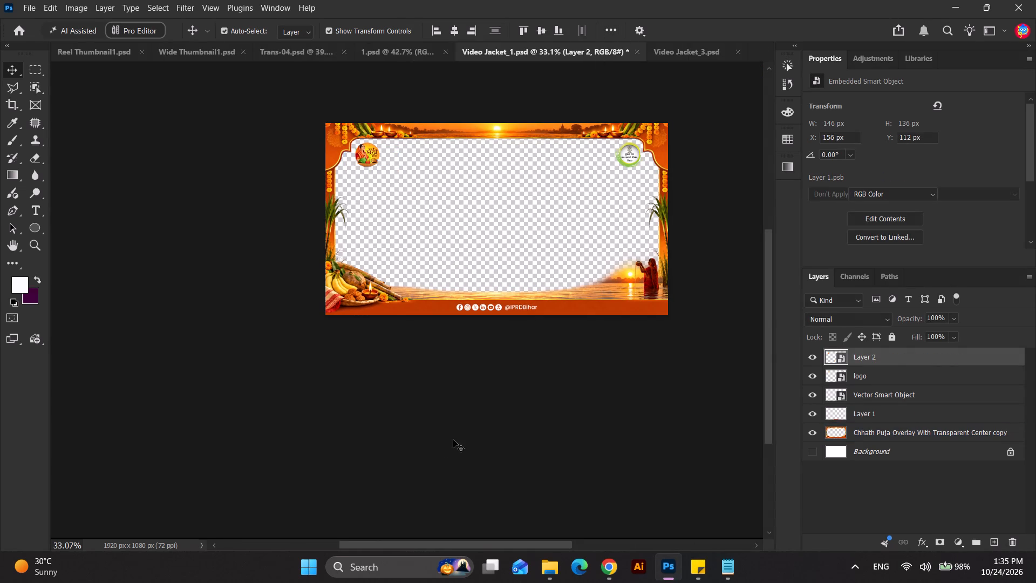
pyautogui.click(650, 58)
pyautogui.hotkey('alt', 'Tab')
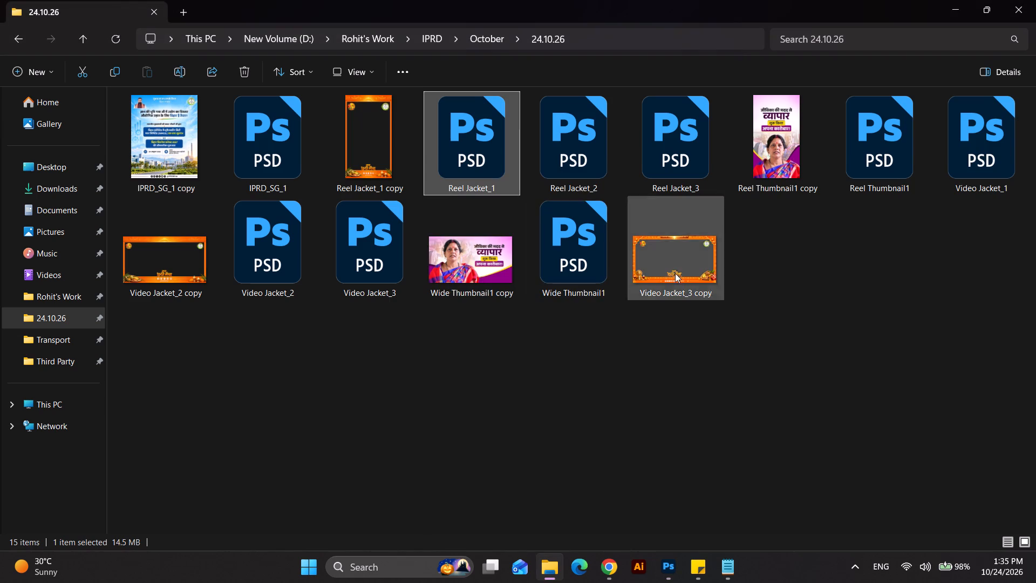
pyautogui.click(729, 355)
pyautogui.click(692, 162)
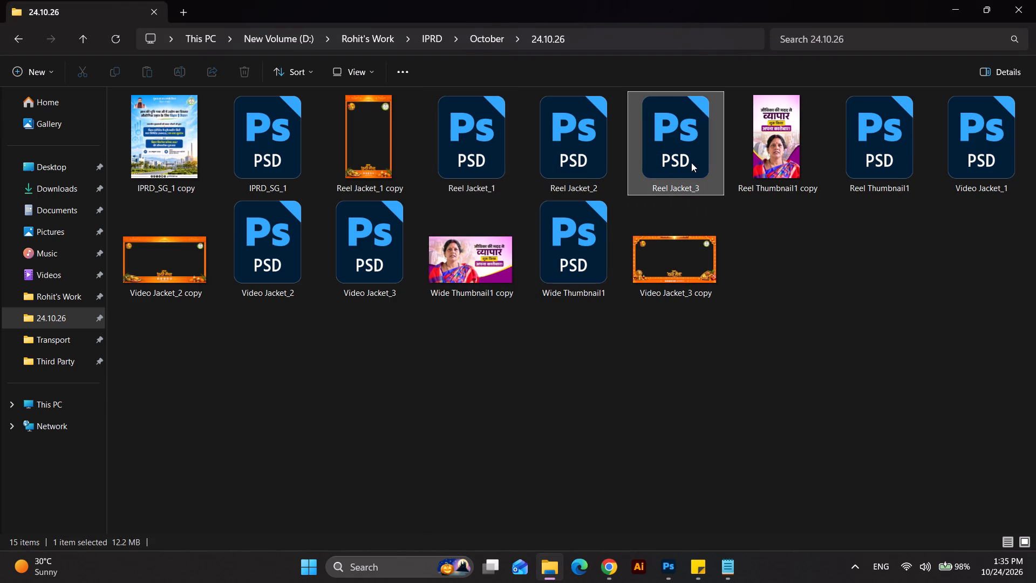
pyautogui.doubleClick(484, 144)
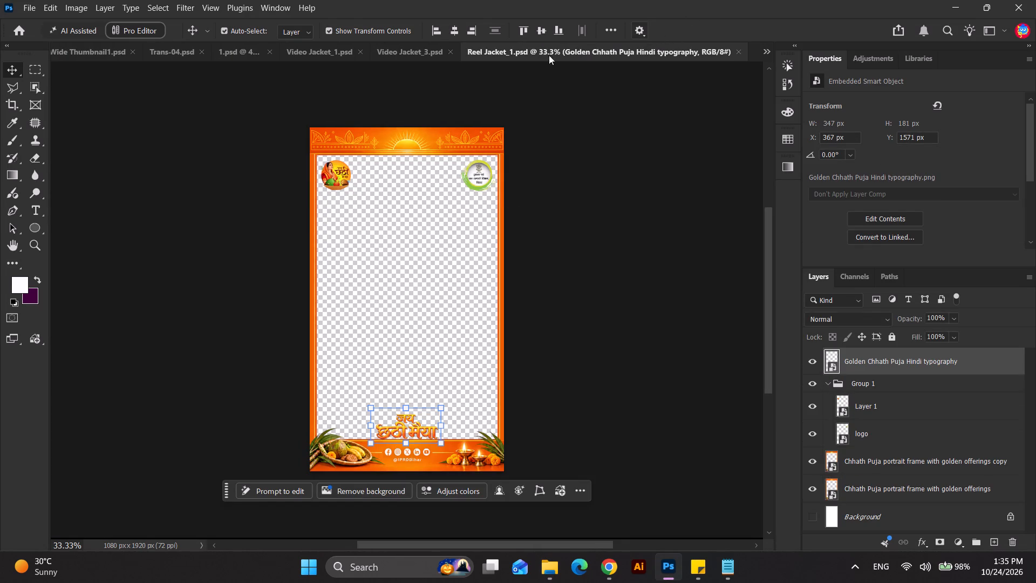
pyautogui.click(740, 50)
# Switch to File Explorer and open Reel Jacket_2 from the 24.10.26 folder in Photoshop.
pyautogui.hotkey('alt', 'Tab')
pyautogui.doubleClick(583, 150)
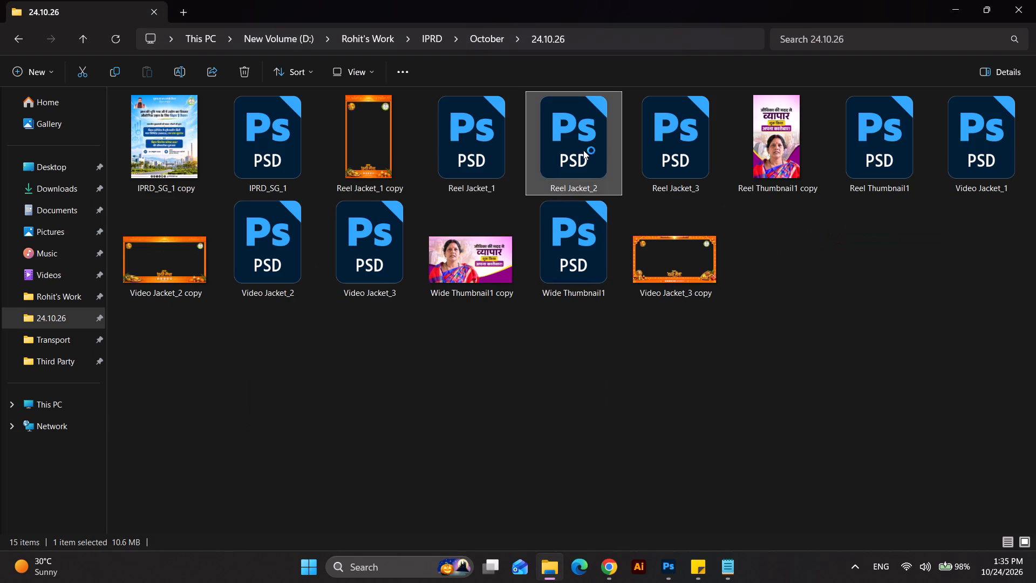
pyautogui.scroll(1, 396, 389)
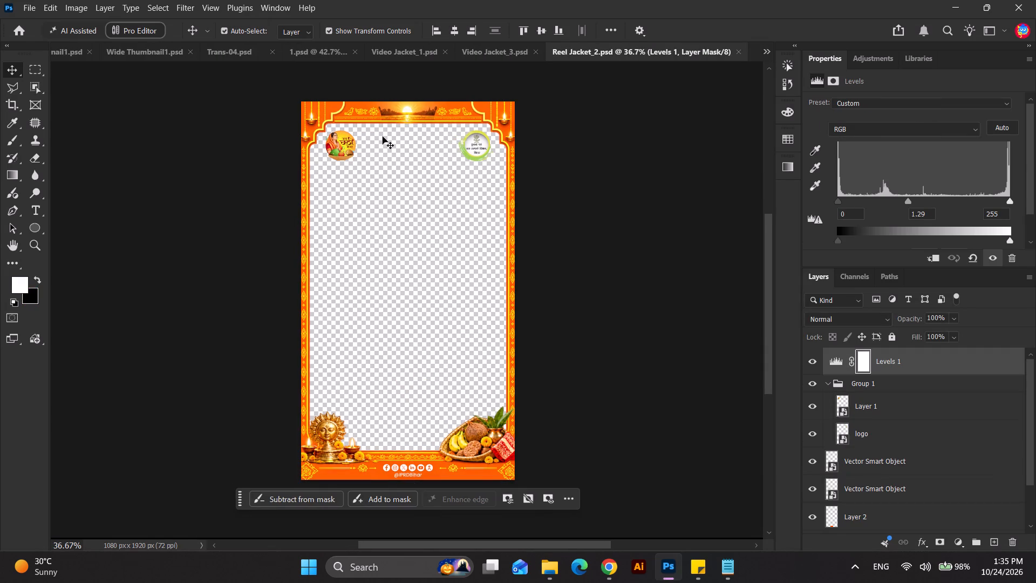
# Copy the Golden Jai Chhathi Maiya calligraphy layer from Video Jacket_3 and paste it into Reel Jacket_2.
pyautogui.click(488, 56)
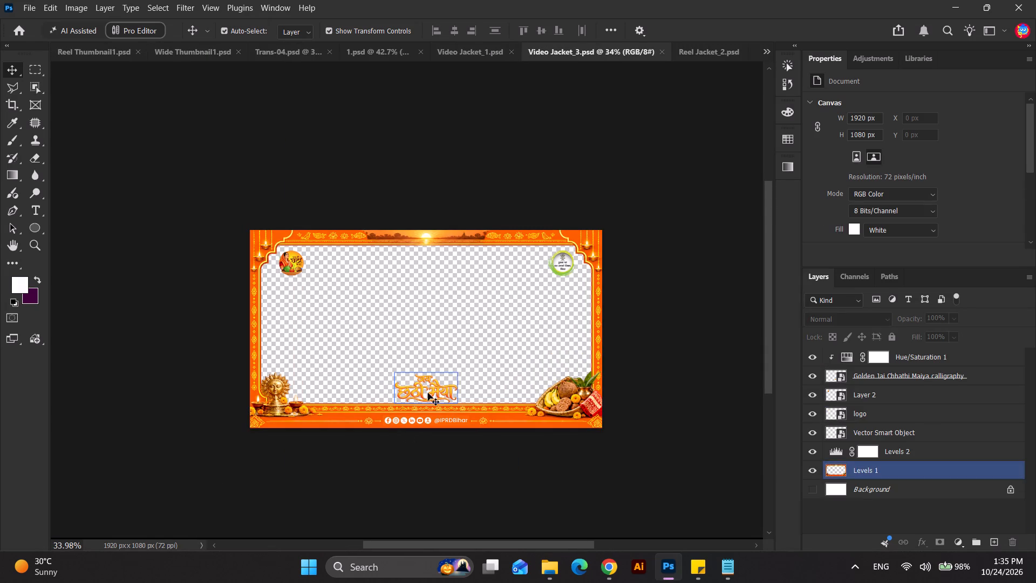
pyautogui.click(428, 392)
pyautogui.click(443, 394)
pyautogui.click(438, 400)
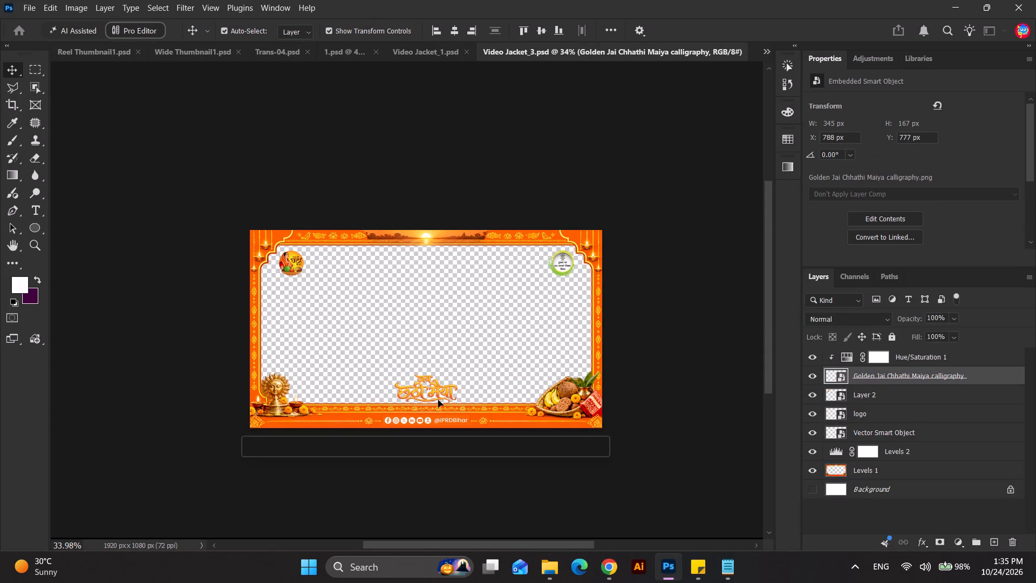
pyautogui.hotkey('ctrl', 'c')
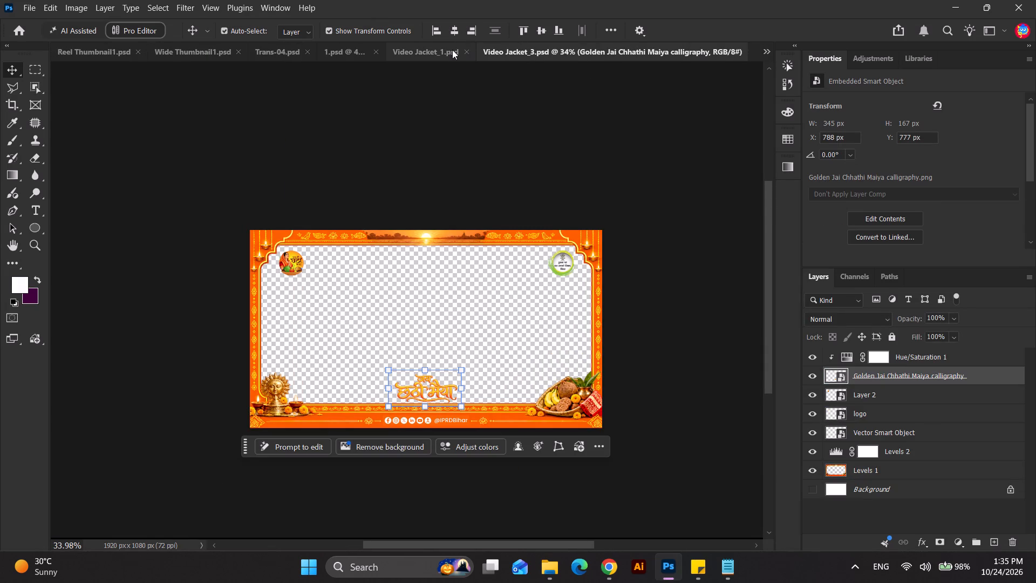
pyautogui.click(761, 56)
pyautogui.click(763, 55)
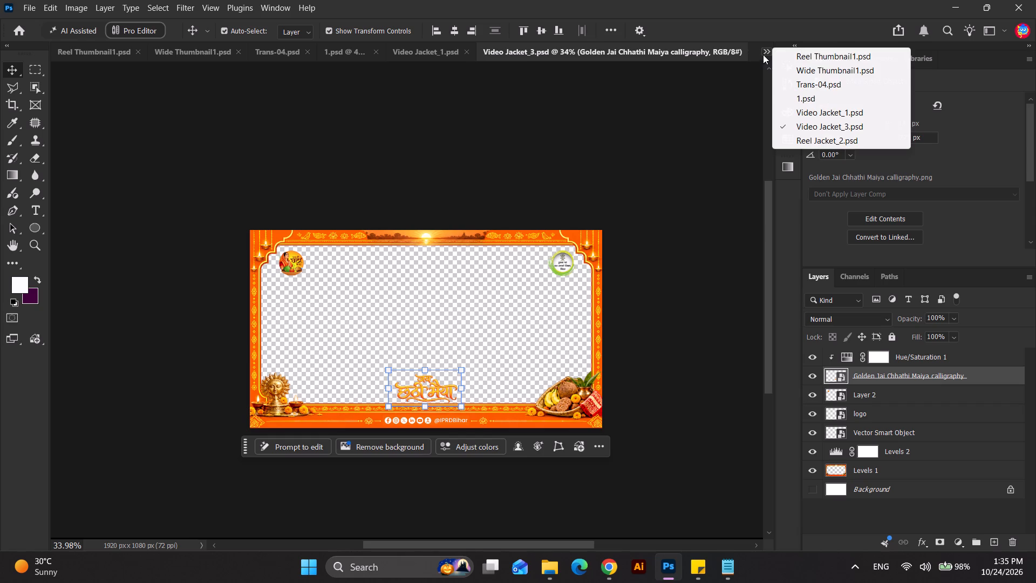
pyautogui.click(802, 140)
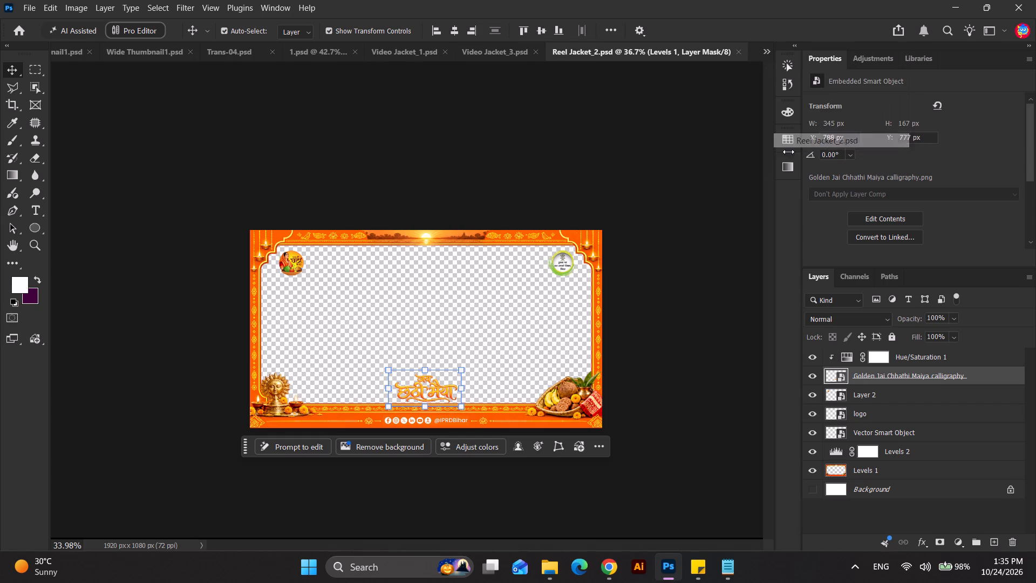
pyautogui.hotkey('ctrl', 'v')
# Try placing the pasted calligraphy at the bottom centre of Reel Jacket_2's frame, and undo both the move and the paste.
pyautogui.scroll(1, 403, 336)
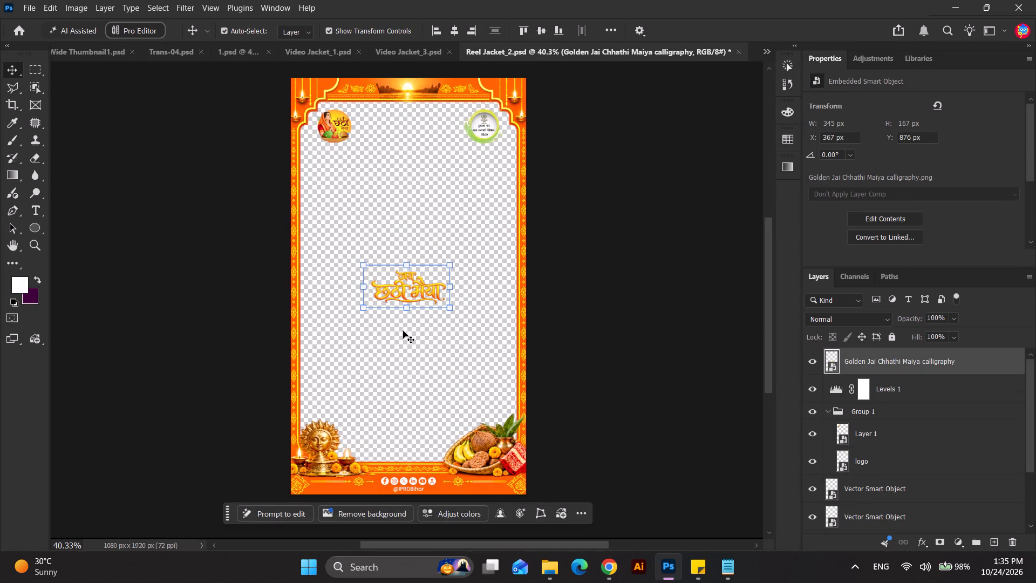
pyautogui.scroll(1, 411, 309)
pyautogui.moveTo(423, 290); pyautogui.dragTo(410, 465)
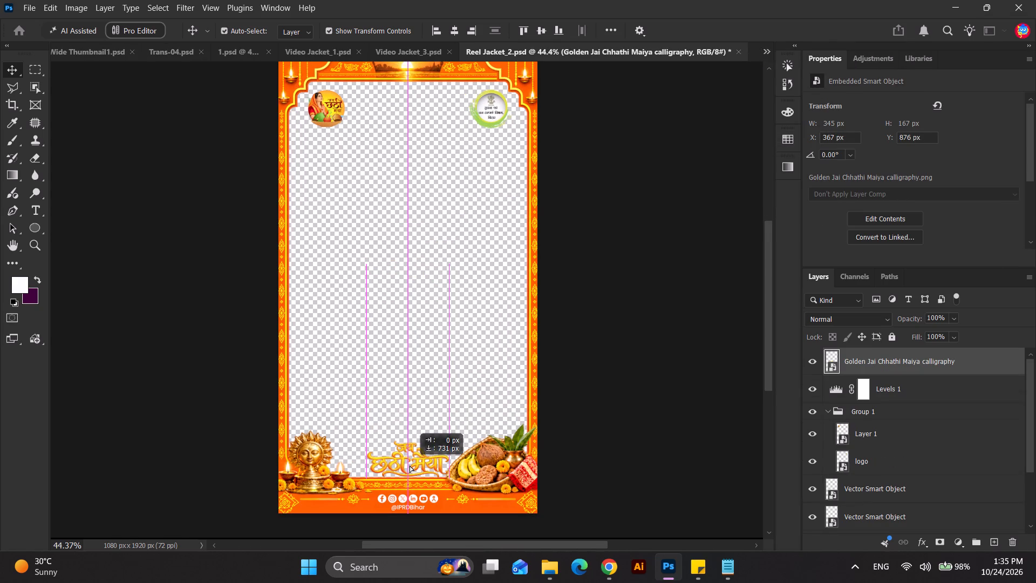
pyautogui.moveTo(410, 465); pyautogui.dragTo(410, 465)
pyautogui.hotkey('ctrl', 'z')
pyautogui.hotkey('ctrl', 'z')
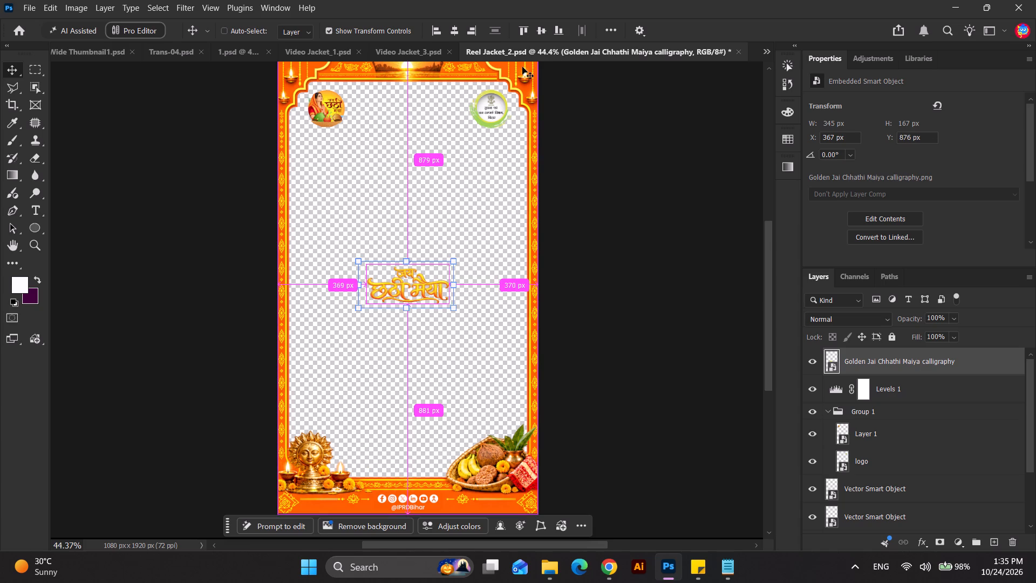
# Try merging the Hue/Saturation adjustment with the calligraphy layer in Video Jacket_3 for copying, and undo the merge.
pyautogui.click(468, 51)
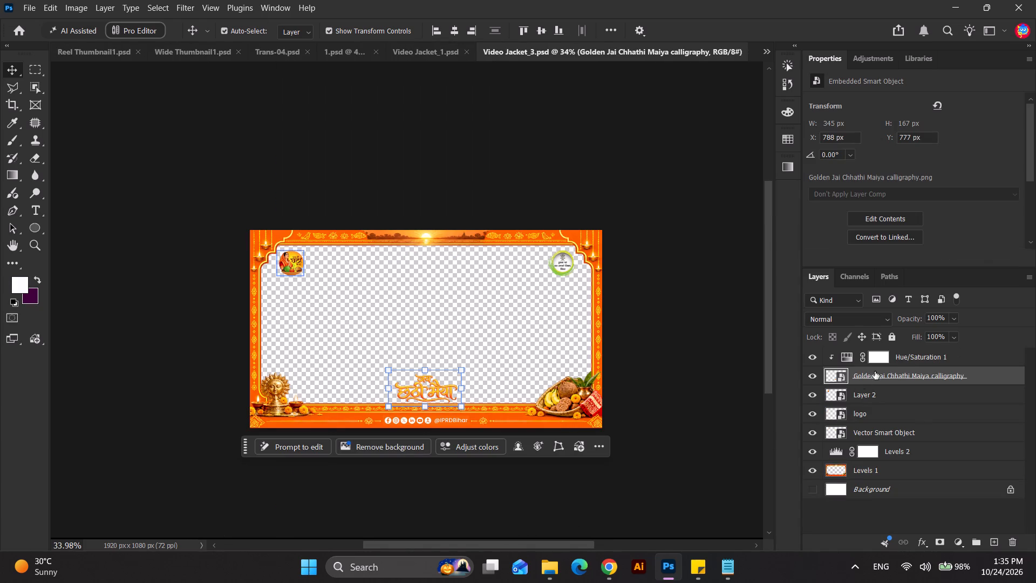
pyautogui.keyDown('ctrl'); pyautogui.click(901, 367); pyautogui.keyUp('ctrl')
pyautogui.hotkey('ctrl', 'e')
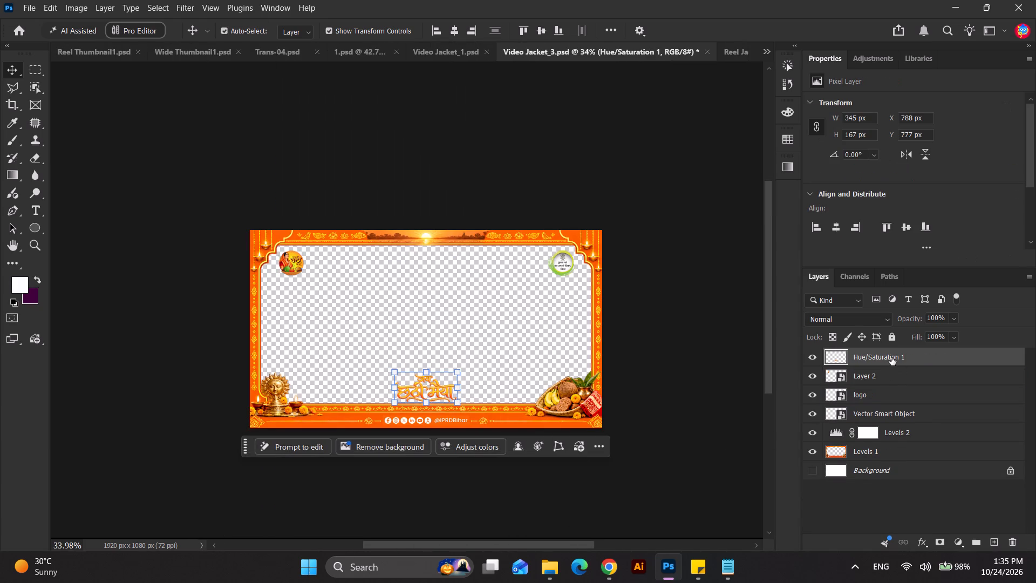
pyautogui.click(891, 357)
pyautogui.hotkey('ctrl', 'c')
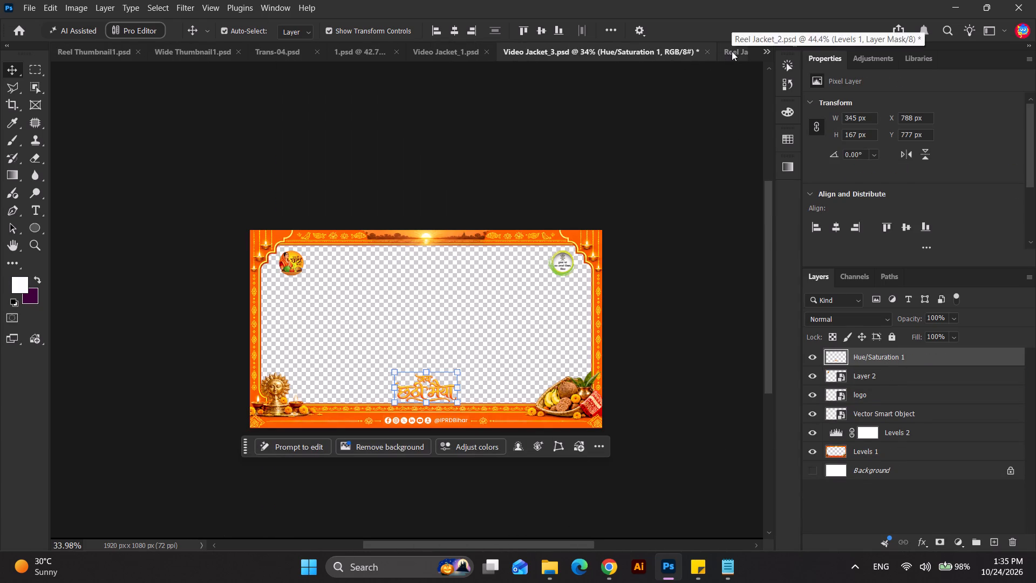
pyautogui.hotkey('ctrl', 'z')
# Convert Video Jacket_3's calligraphy and its Hue/Saturation adjustment to one smart object and paste a copy into Reel Jacket_2.
pyautogui.rightClick(898, 377)
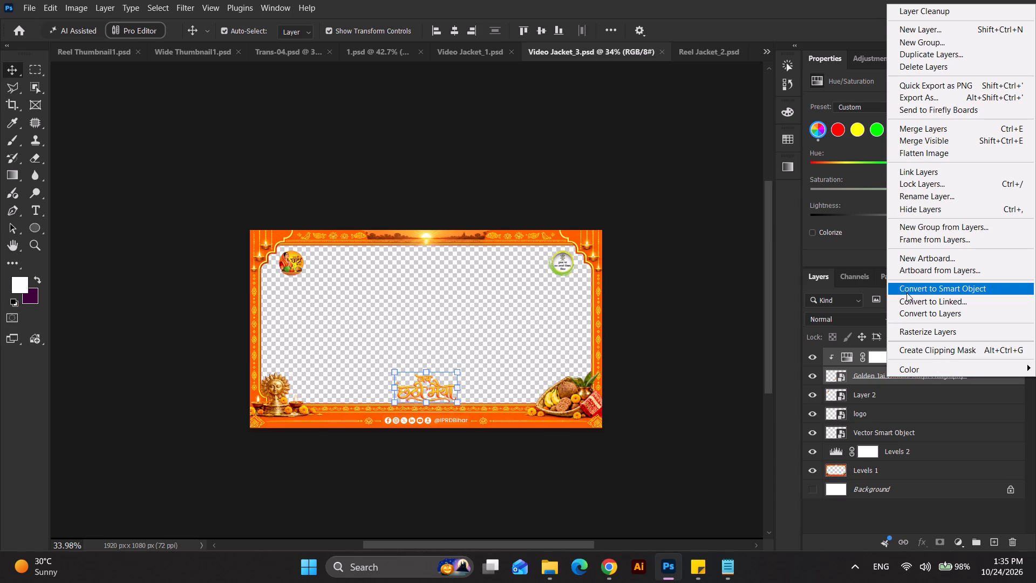
pyautogui.click(906, 293)
pyautogui.hotkey('ctrl', 'c')
pyautogui.click(740, 55)
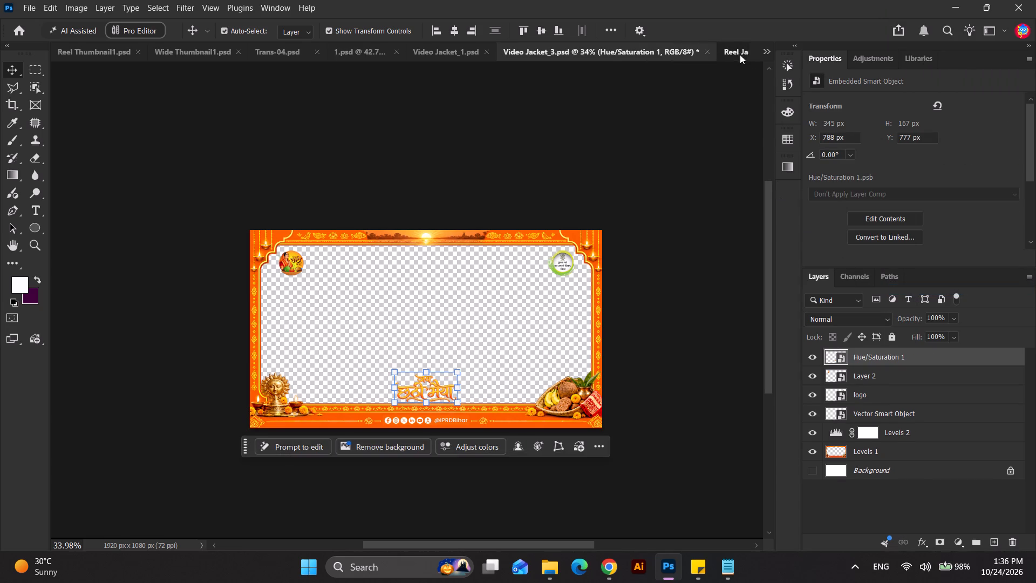
pyautogui.scroll(3, 431, 358)
pyautogui.hotkey('ctrl', 'v')
# Move the pasted calligraphy down to just above the frame's bottom border, between the sun idol and the fruit basket.
pyautogui.scroll(-4, 387, 300)
pyautogui.moveTo(393, 304); pyautogui.dragTo(396, 390)
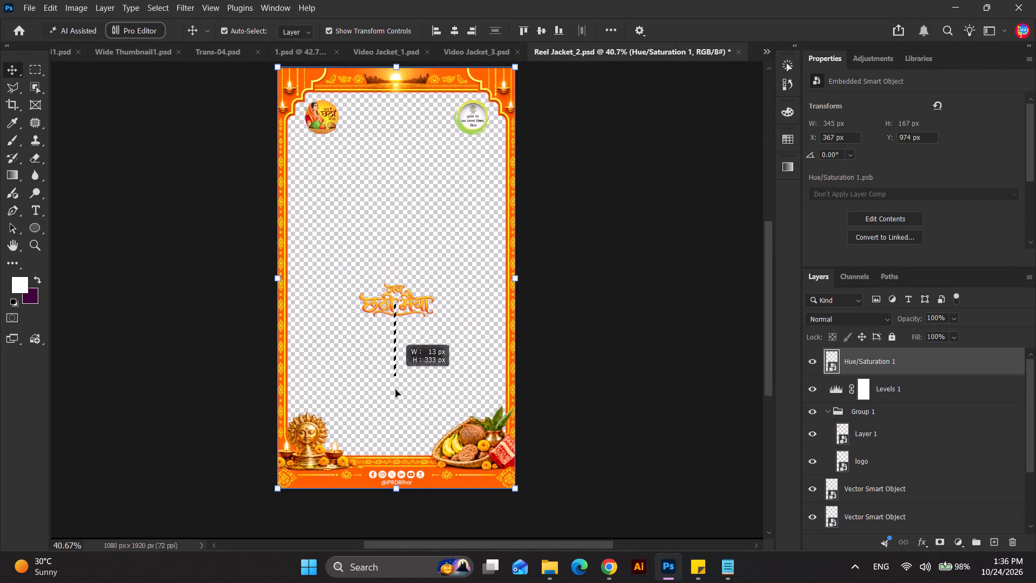
pyautogui.moveTo(396, 390); pyautogui.dragTo(395, 433)
pyautogui.click(407, 309)
pyautogui.click(408, 303)
pyautogui.moveTo(407, 300); pyautogui.dragTo(405, 330)
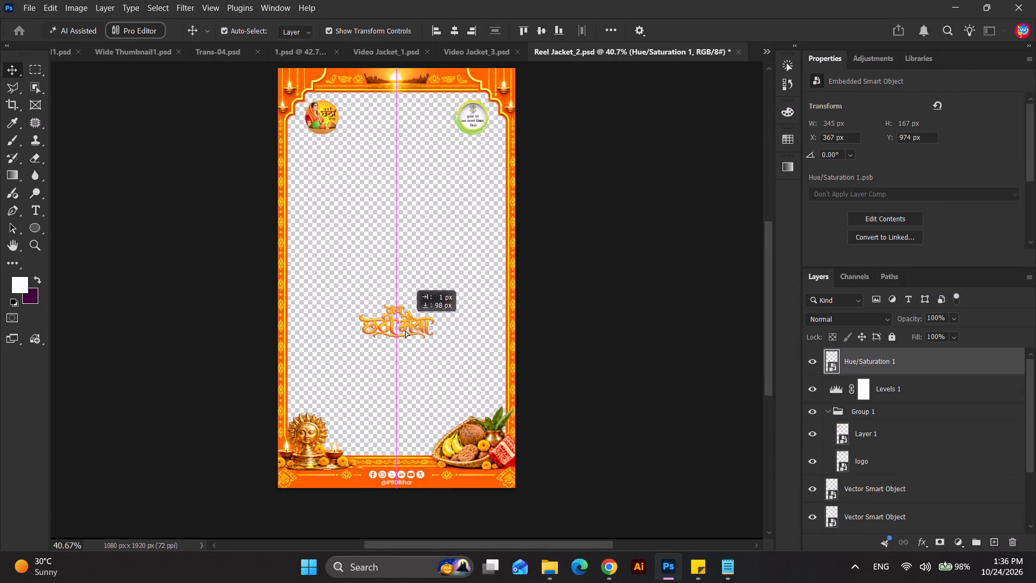
pyautogui.moveTo(405, 330); pyautogui.dragTo(405, 438)
# Scale the calligraphy down to about 276 × 134 px and centre it horizontally on the canvas.
pyautogui.scroll(3, 415, 439)
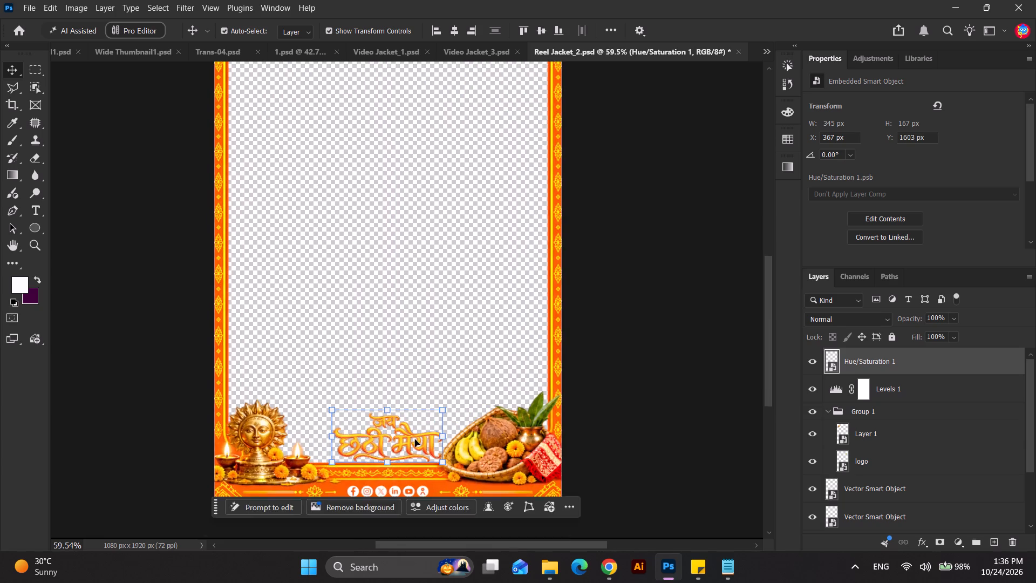
pyautogui.scroll(4, 415, 439)
pyautogui.moveTo(451, 402); pyautogui.dragTo(432, 421)
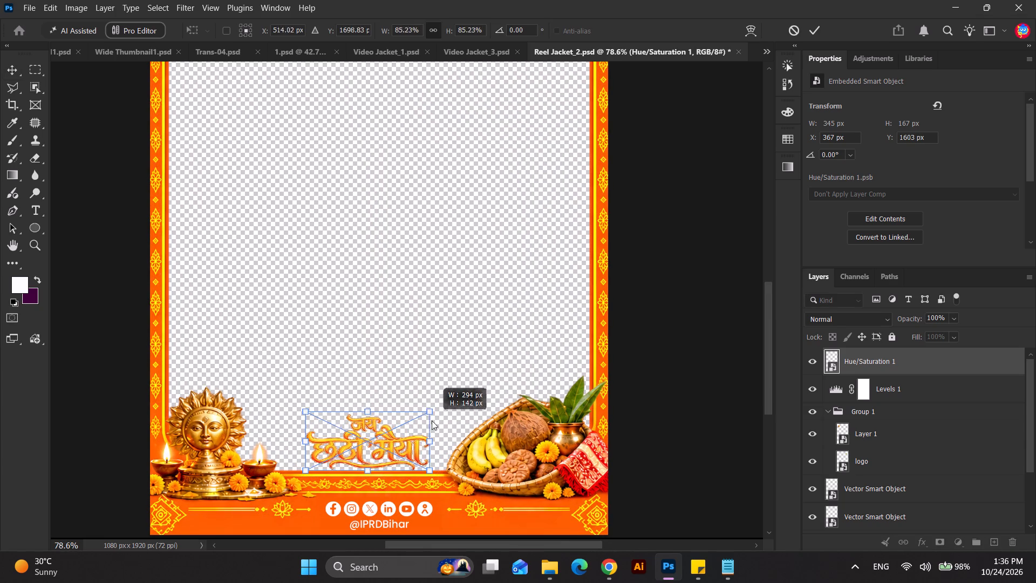
pyautogui.moveTo(432, 421); pyautogui.dragTo(426, 425)
pyautogui.press('Return')
pyautogui.click(453, 30)
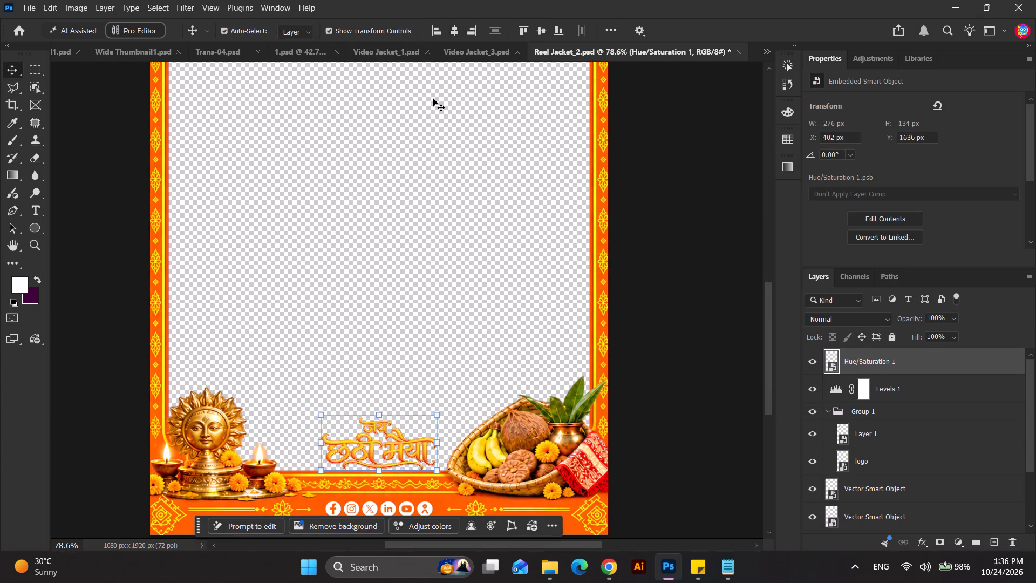
# Enlarge the calligraphy slightly to about 290 × 140 px, recentre it horizontally, and nudge it slightly upward.
pyautogui.scroll(2, 374, 411)
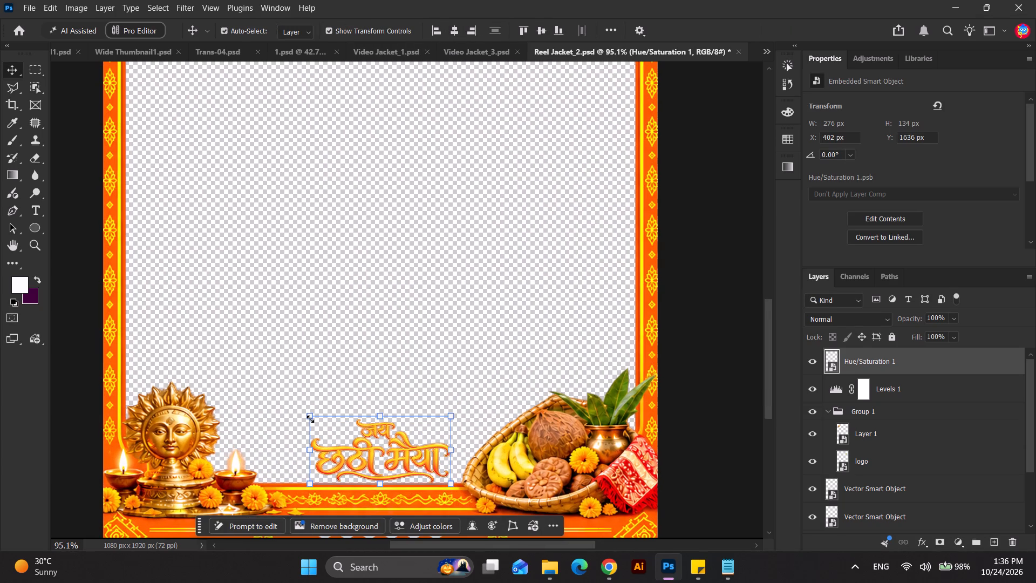
pyautogui.moveTo(310, 419); pyautogui.dragTo(303, 417)
pyautogui.press('Return')
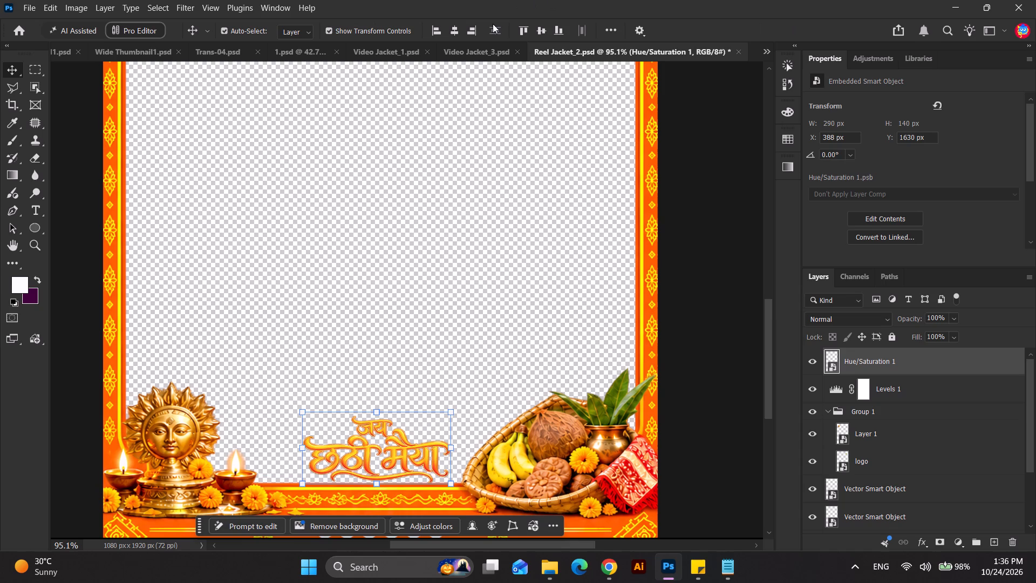
pyautogui.click(453, 35)
pyautogui.press('Up')
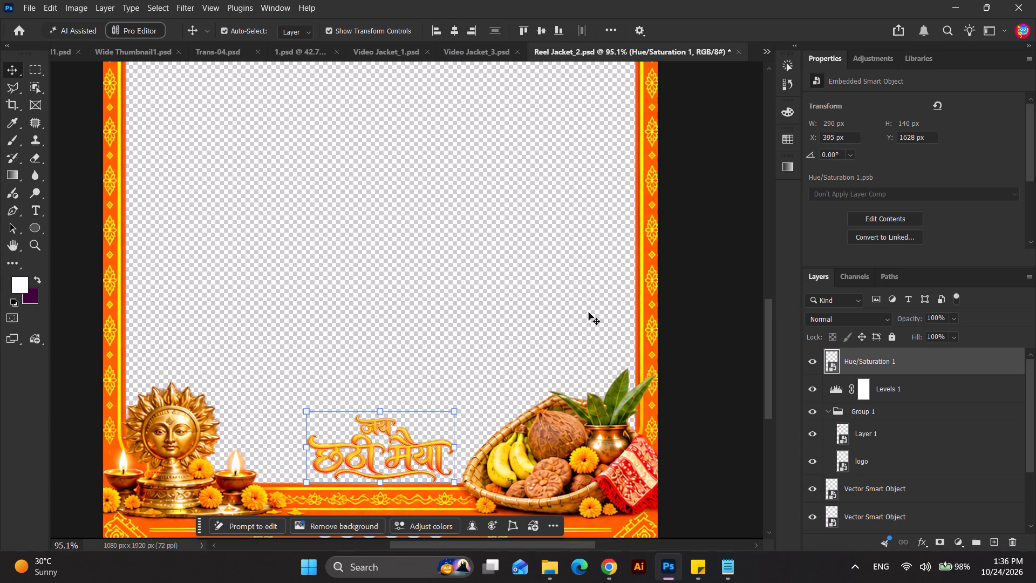
pyautogui.click(684, 347)
# Enlarge the calligraphy above the bottom border of Reel Jacket_2 to about 308 × 149 px.
pyautogui.scroll(-15, 590, 372)
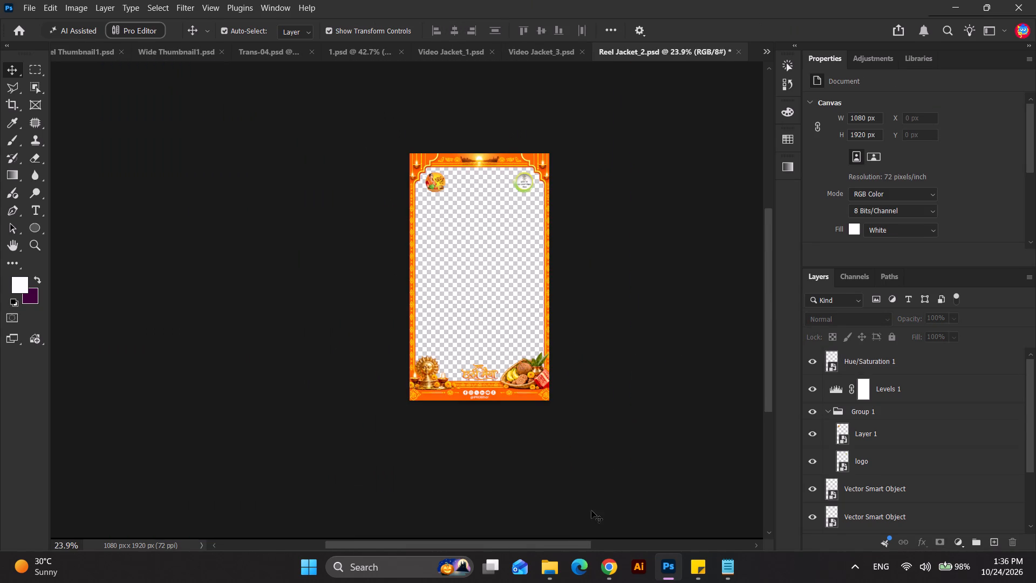
pyautogui.moveTo(571, 542); pyautogui.dragTo(592, 546)
pyautogui.click(581, 459)
pyautogui.scroll(2, 469, 368)
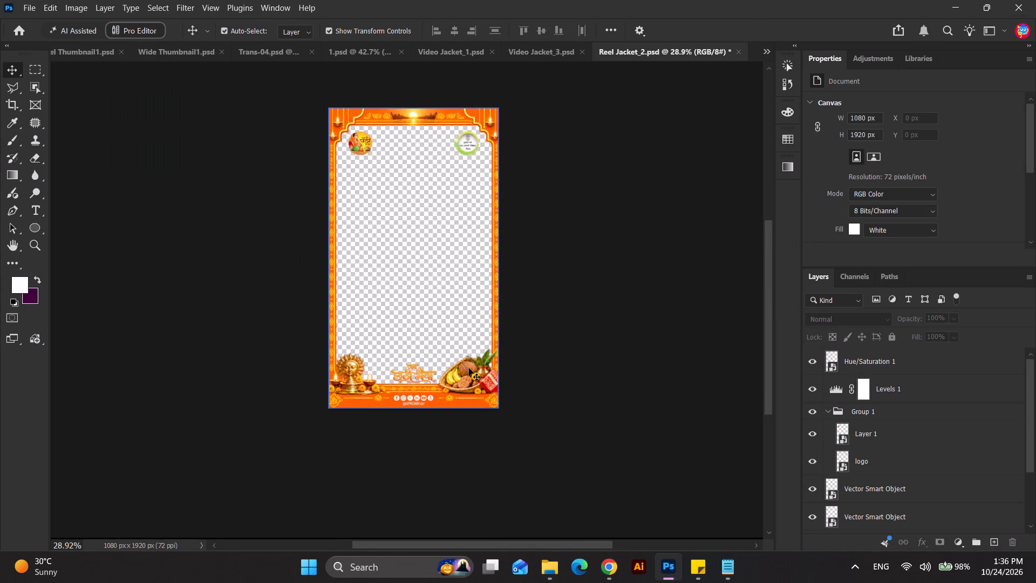
pyautogui.scroll(2, 585, 340)
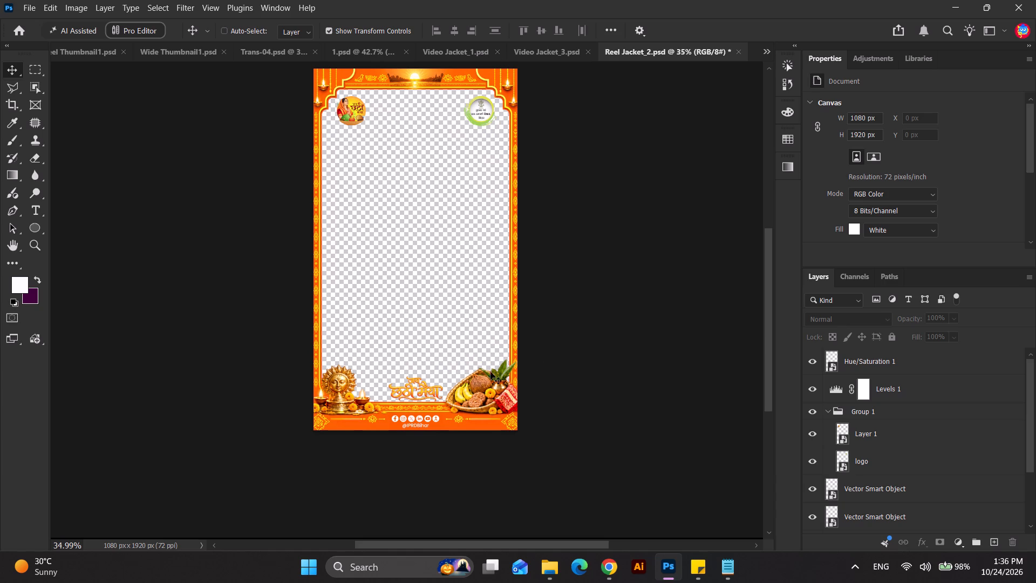
pyautogui.scroll(3, 396, 398)
pyautogui.click(405, 390)
pyautogui.scroll(3, 355, 368)
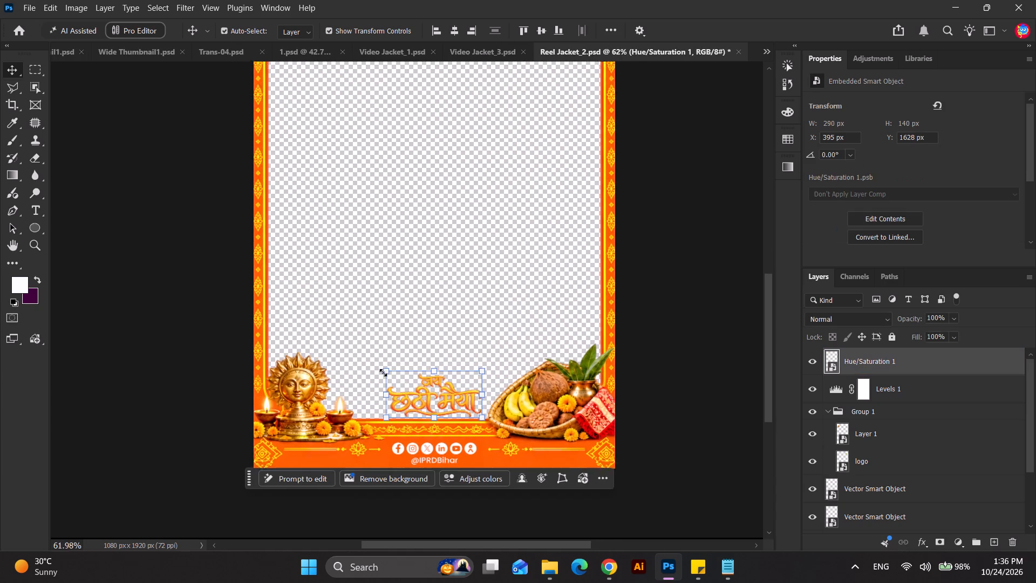
pyautogui.scroll(1, 383, 372)
pyautogui.moveTo(382, 372); pyautogui.dragTo(374, 371)
pyautogui.scroll(-3, 361, 309)
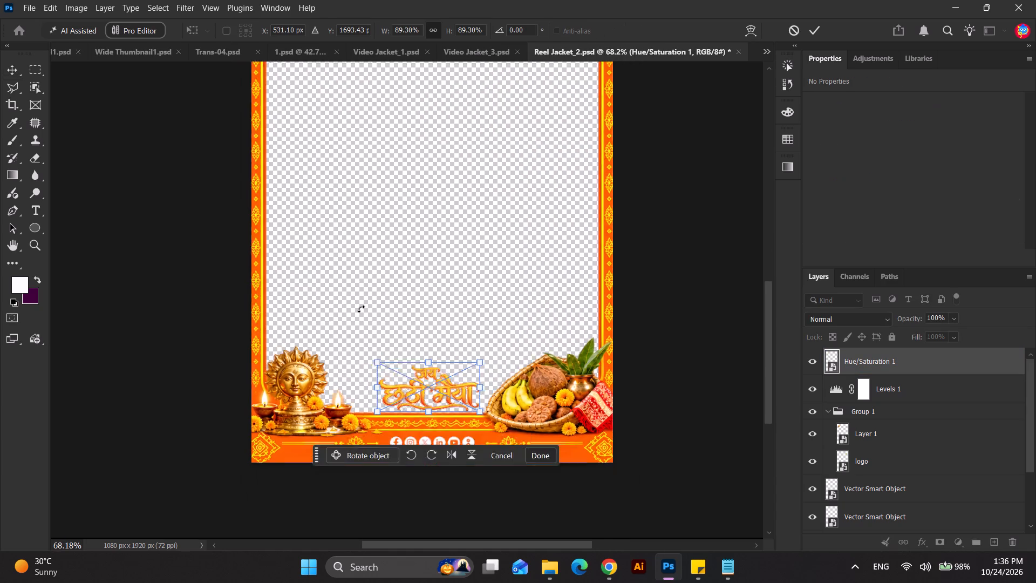
pyautogui.scroll(-2, 361, 309)
pyautogui.press('Return')
# Centre the resized calligraphy horizontally on the Reel Jacket_2 canvas.
pyautogui.click(653, 296)
pyautogui.scroll(-5, 591, 394)
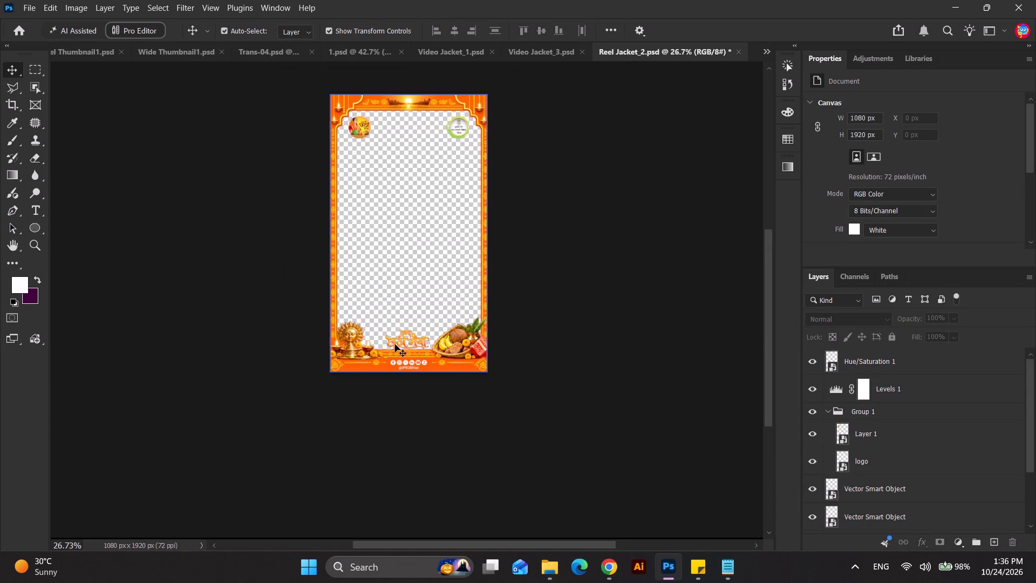
pyautogui.scroll(1, 395, 344)
pyautogui.click(402, 343)
pyautogui.click(457, 28)
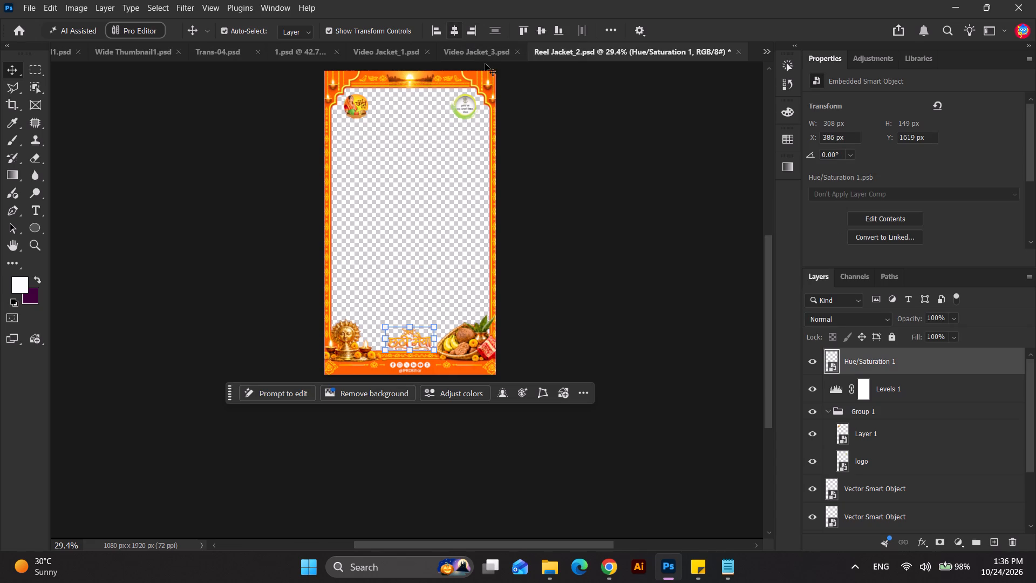
pyautogui.click(591, 294)
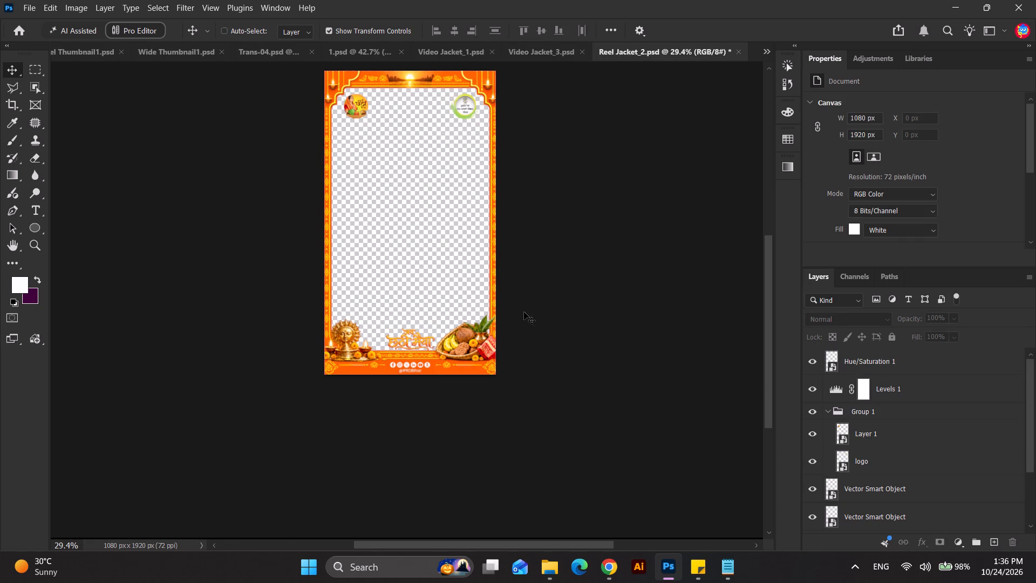
# Check the calligraphy's placement above the bottom border and save Reel Jacket_2.
pyautogui.scroll(11, 397, 358)
pyautogui.scroll(-2, 435, 323)
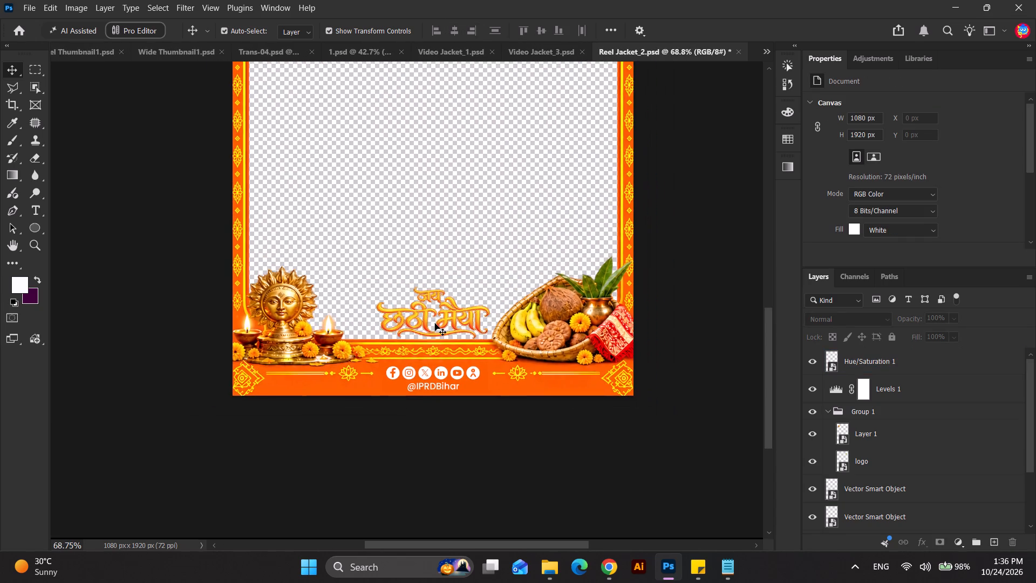
pyautogui.scroll(-14, 435, 323)
pyautogui.hotkey('ctrl', 's')
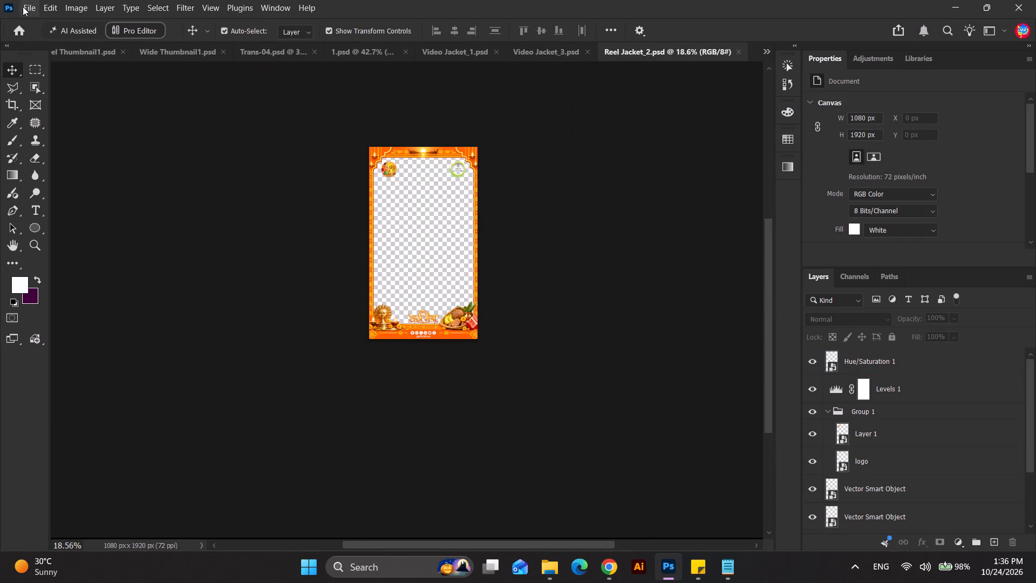
pyautogui.click(24, 7)
pyautogui.click(200, 253)
# Nudge the calligraphy down 1 px toward the bottom border and save Reel Jacket_2 again.
pyautogui.scroll(20, 314, 297)
pyautogui.scroll(6, 314, 297)
pyautogui.click(449, 331)
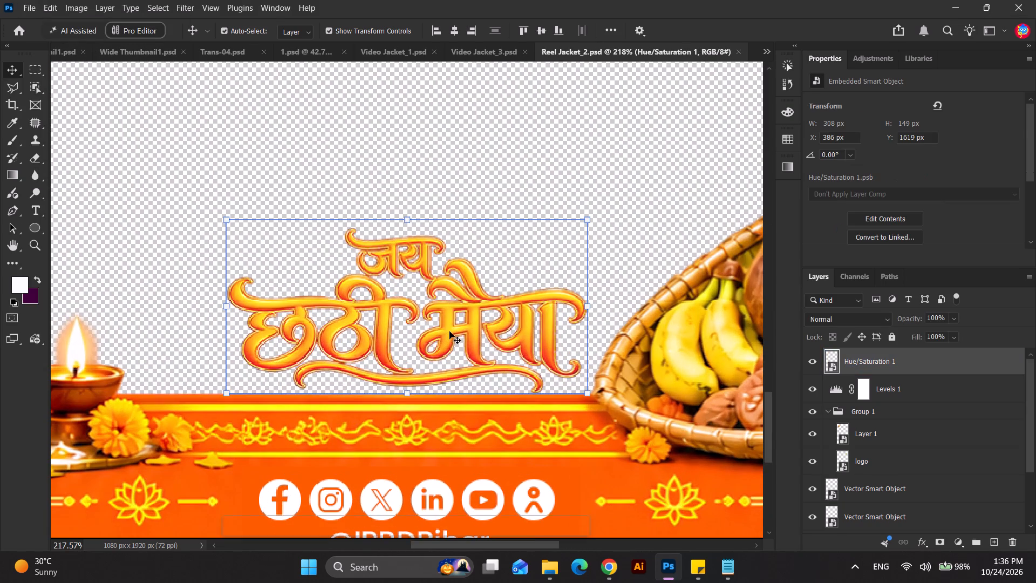
pyautogui.press('Down')
pyautogui.scroll(-15, 449, 331)
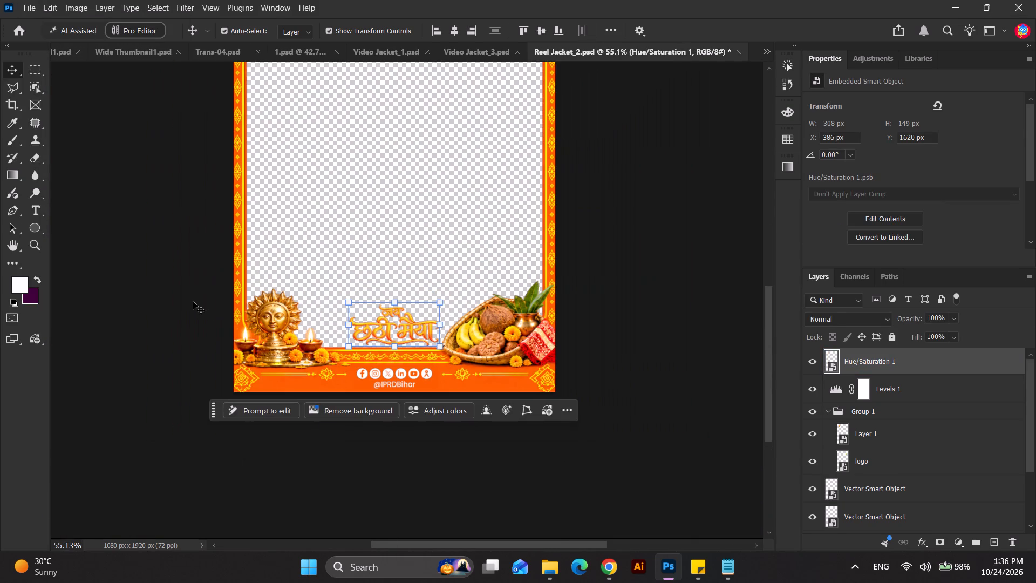
pyautogui.click(193, 302)
pyautogui.hotkey('ctrl', 's')
# Save a PNG copy of Reel Jacket_2 in the 24.10.26 folder using the large file size (fastest saving) option.
pyautogui.click(33, 12)
pyautogui.click(77, 184)
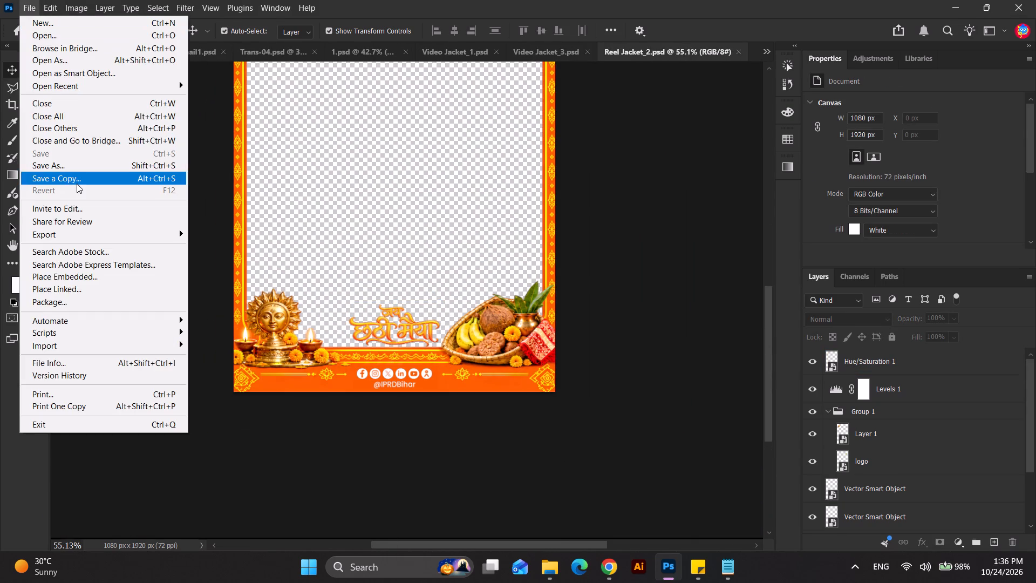
pyautogui.click(135, 243)
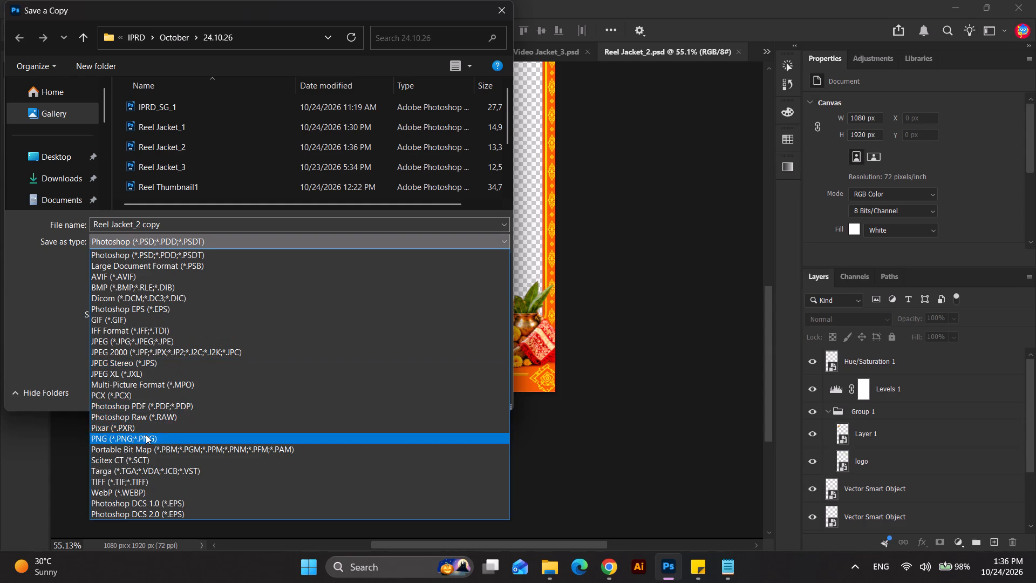
pyautogui.click(146, 435)
pyautogui.click(417, 391)
pyautogui.click(581, 166)
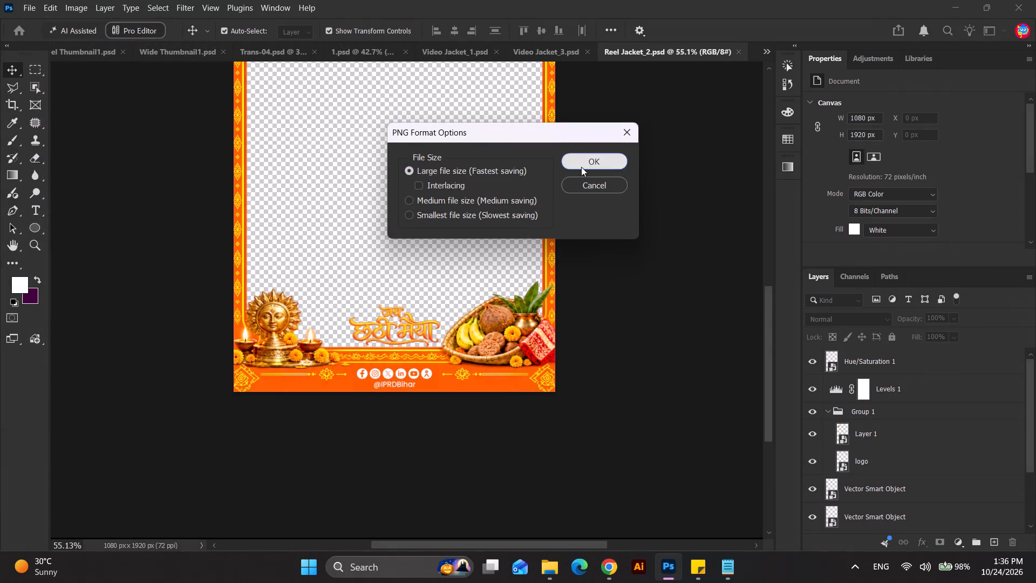
pyautogui.click(625, 286)
pyautogui.hotkey('ctrl', 's')
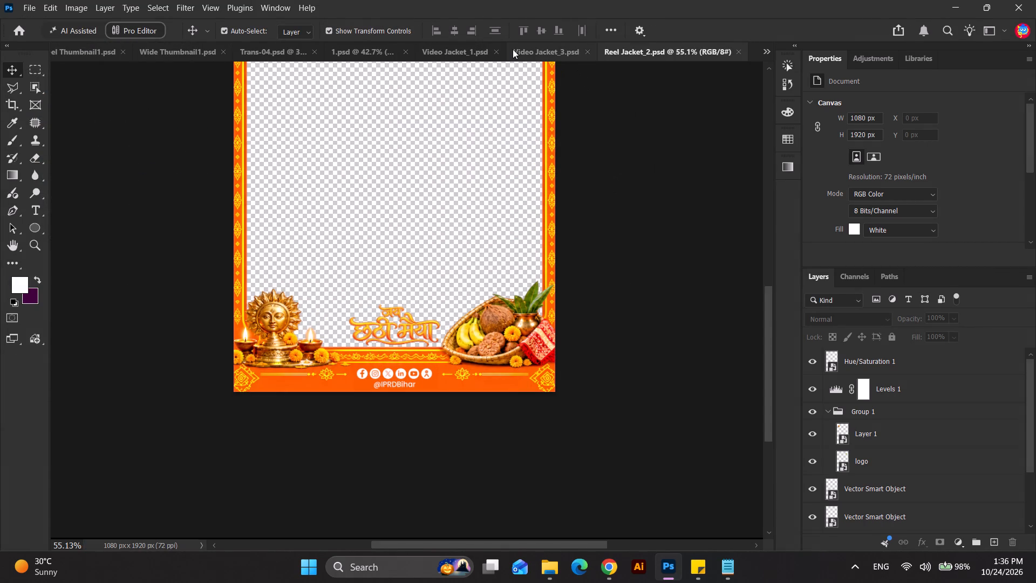
# Centre the जय छठी मैया calligraphy horizontally on the Video Jacket_3 canvas and save the document.
pyautogui.click(550, 55)
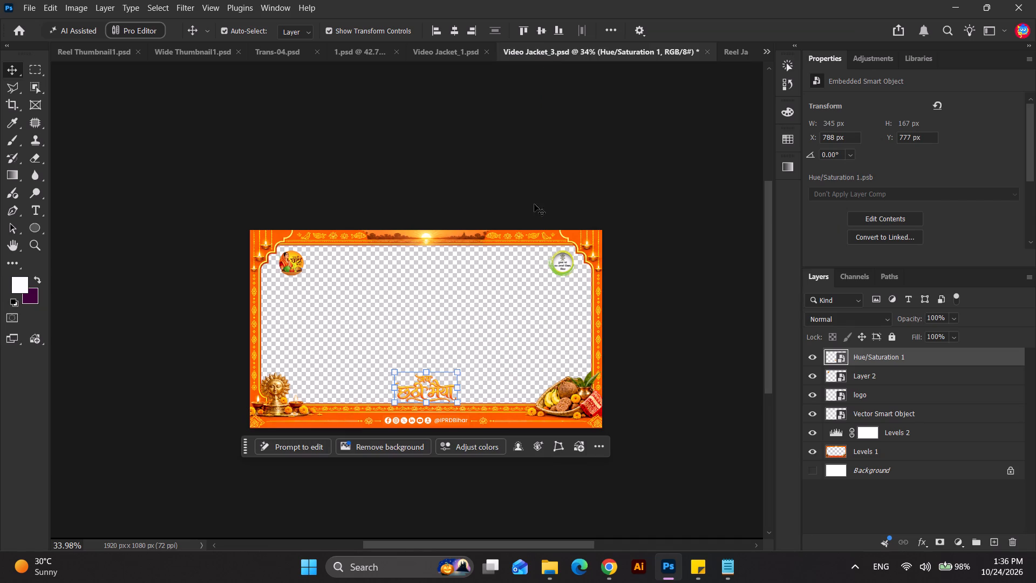
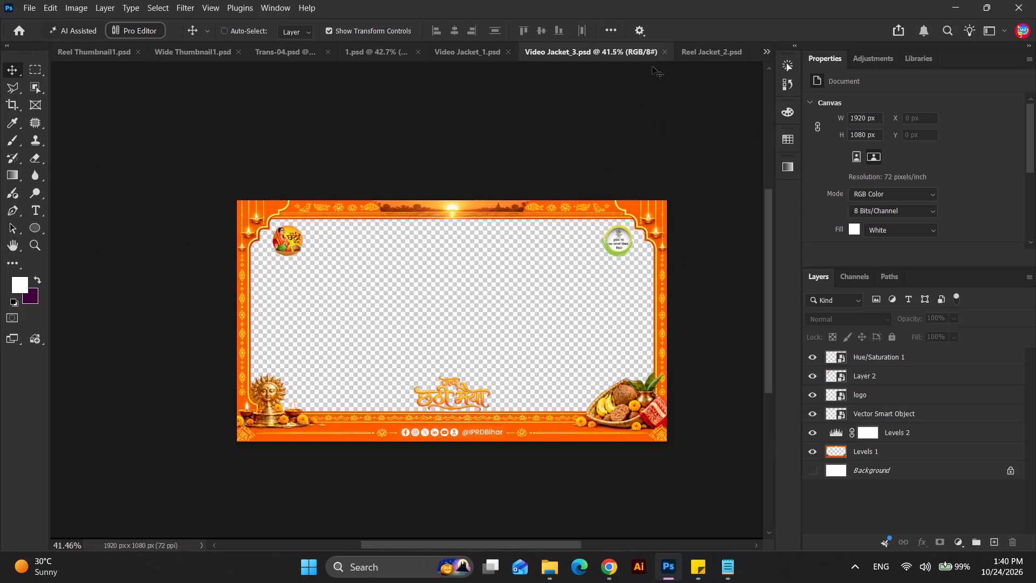
pyautogui.hotkey('ctrl', 's')
pyautogui.click(662, 54)
pyautogui.click(664, 52)
pyautogui.click(739, 52)
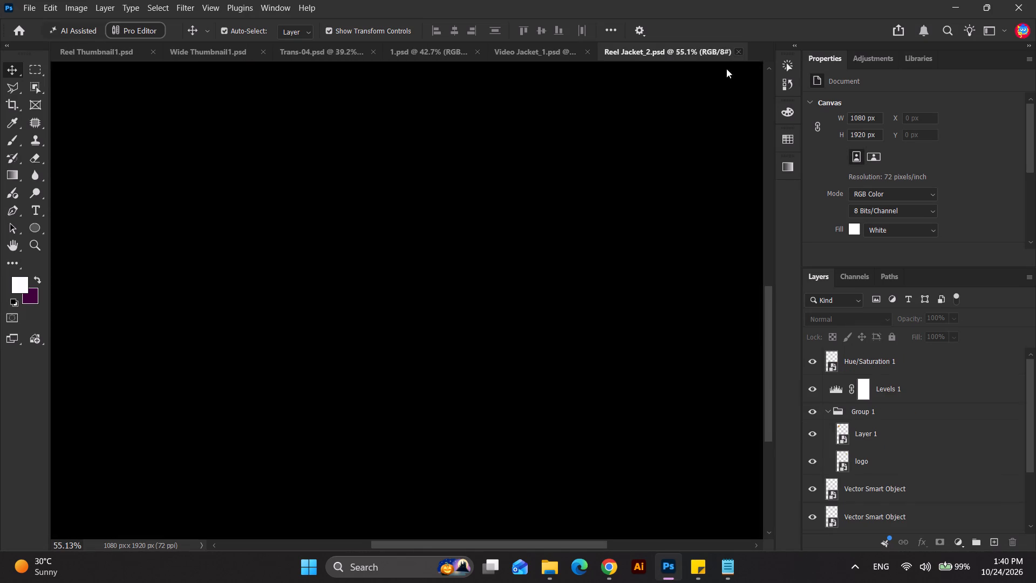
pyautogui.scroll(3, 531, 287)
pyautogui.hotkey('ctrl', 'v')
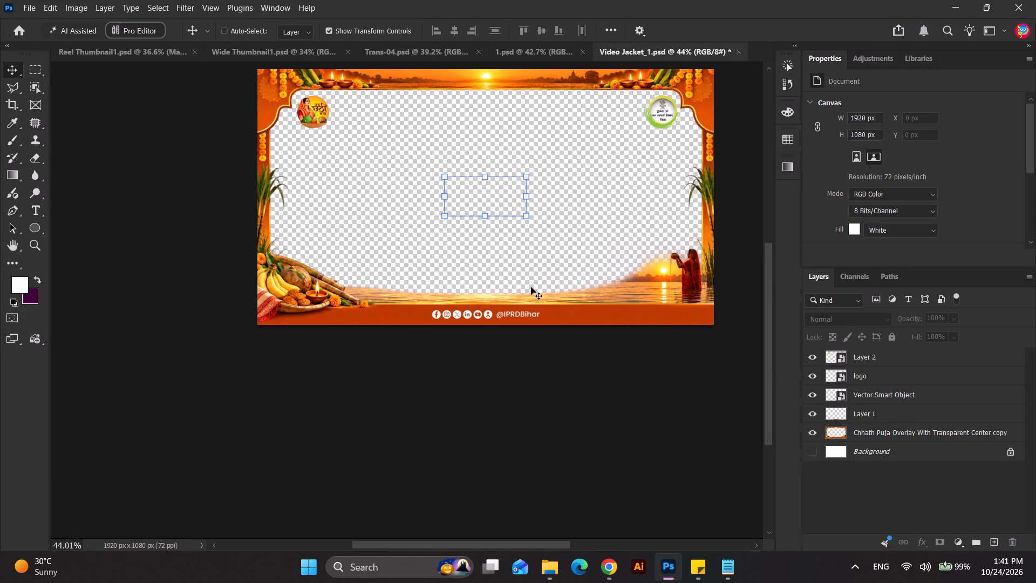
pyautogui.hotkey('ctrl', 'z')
# Place the downloaded Refined golden Chhath festival logo image from Chrome into Video Jacket_1.psd.
pyautogui.hotkey('alt', 'Tab')
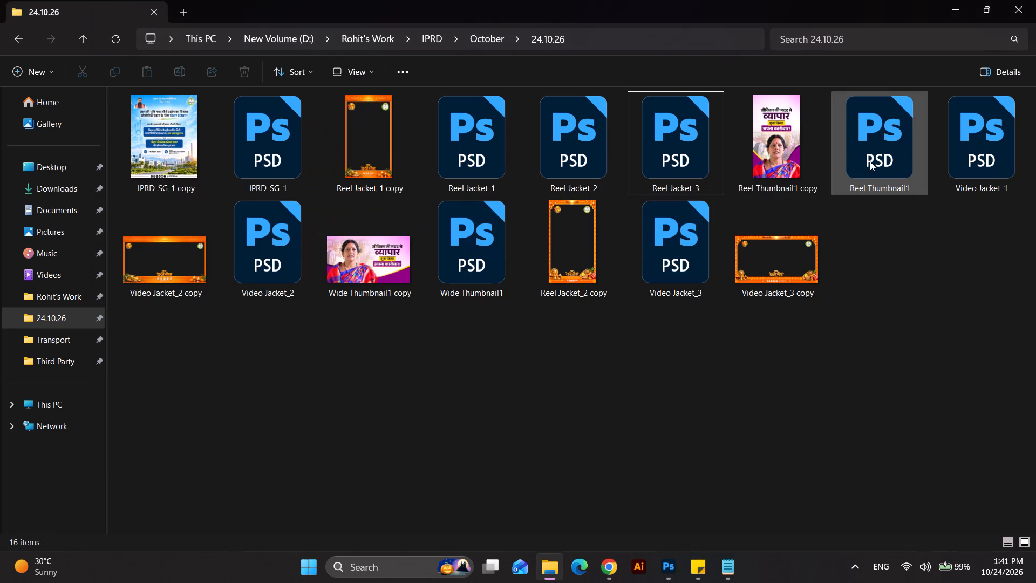
pyautogui.hotkey('alt', 'Tab')
pyautogui.hotkey('alt', 'Tab')
pyautogui.moveTo(854, 80); pyautogui.dragTo(733, 282)
pyautogui.hotkey('alt', 'Tab')
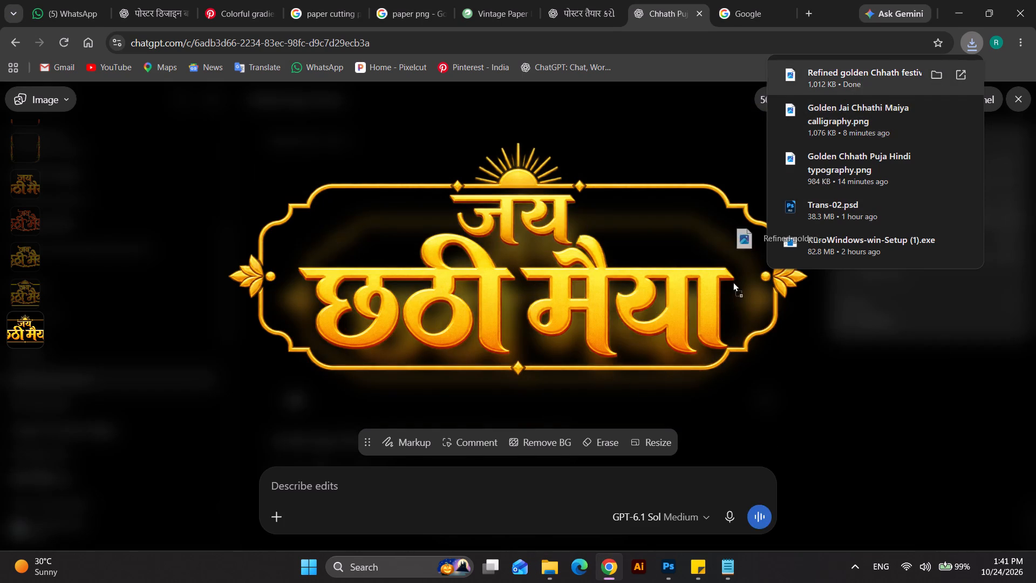
pyautogui.moveTo(733, 282); pyautogui.dragTo(492, 284)
pyautogui.hotkey('alt', 'Tab')
pyautogui.hotkey('alt', 'Tab')
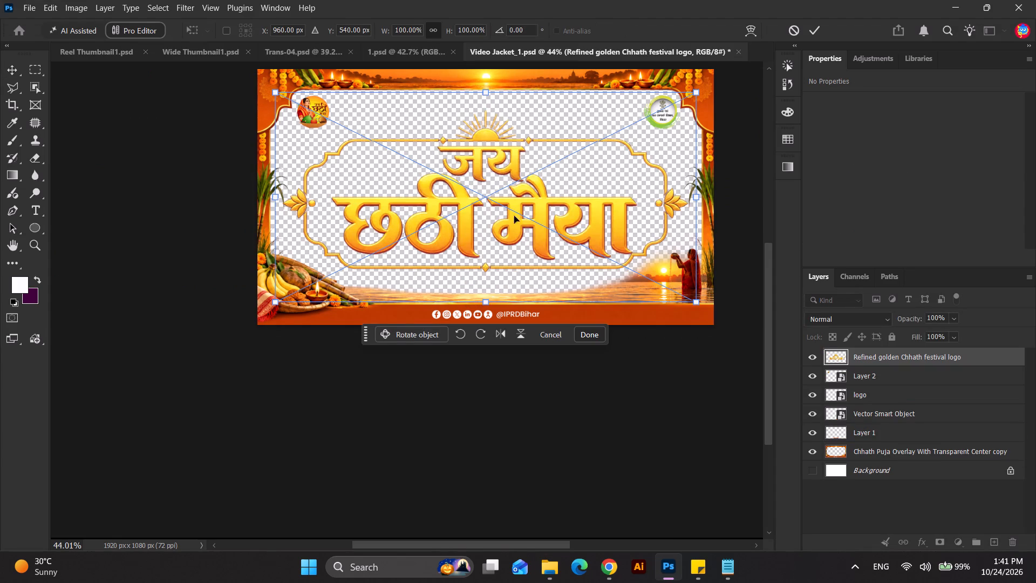
# Scale the placed जय छठी मैया logo to about 34% and position it centred just above the social handle strip, at Y 890 px.
pyautogui.moveTo(489, 93); pyautogui.dragTo(489, 185)
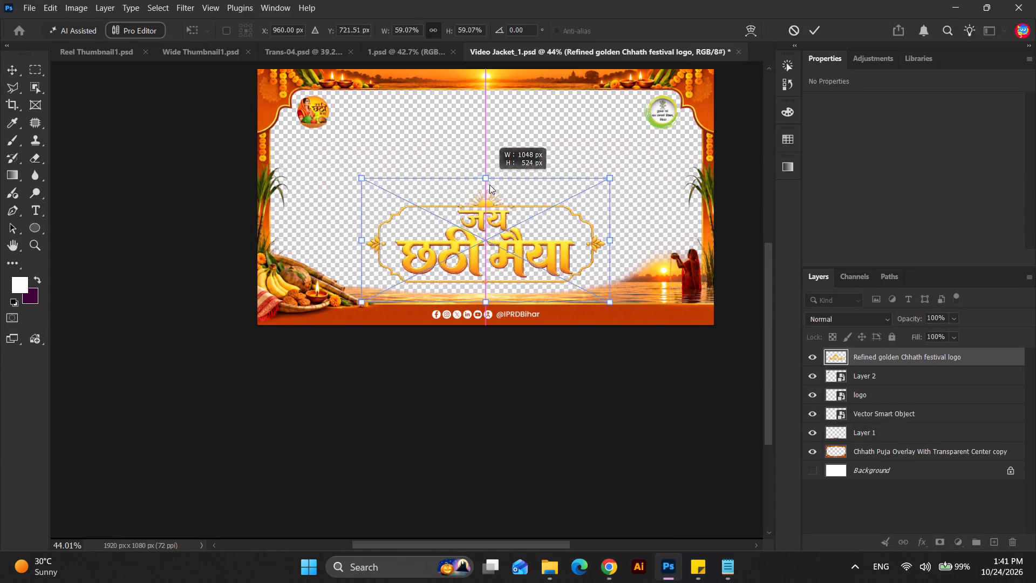
pyautogui.moveTo(489, 185); pyautogui.dragTo(494, 232)
pyautogui.scroll(6, 494, 281)
pyautogui.moveTo(498, 259); pyautogui.dragTo(498, 284)
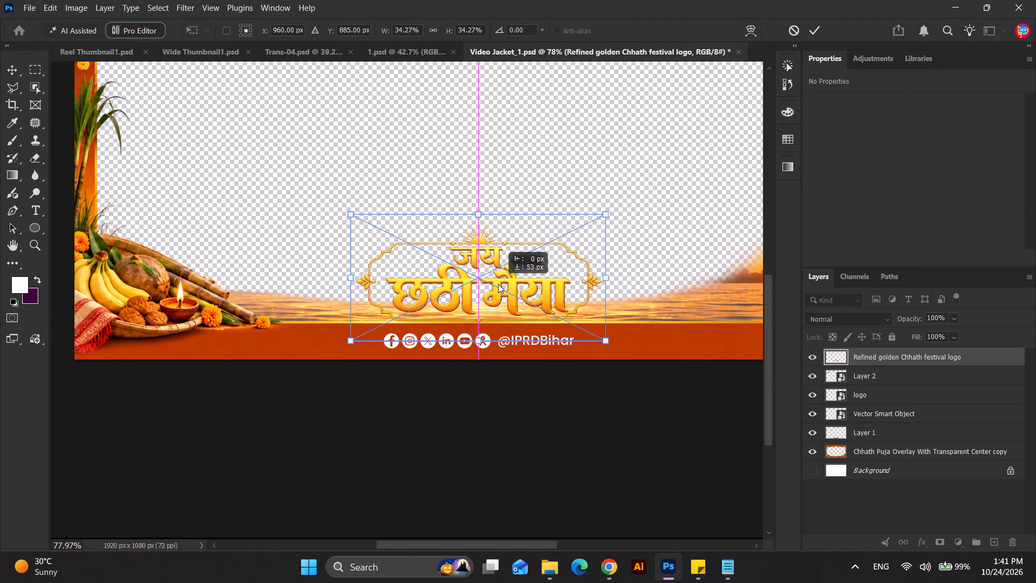
pyautogui.moveTo(498, 284); pyautogui.dragTo(499, 288)
pyautogui.keyDown('shift'); pyautogui.click(499, 288); pyautogui.keyUp('shift')
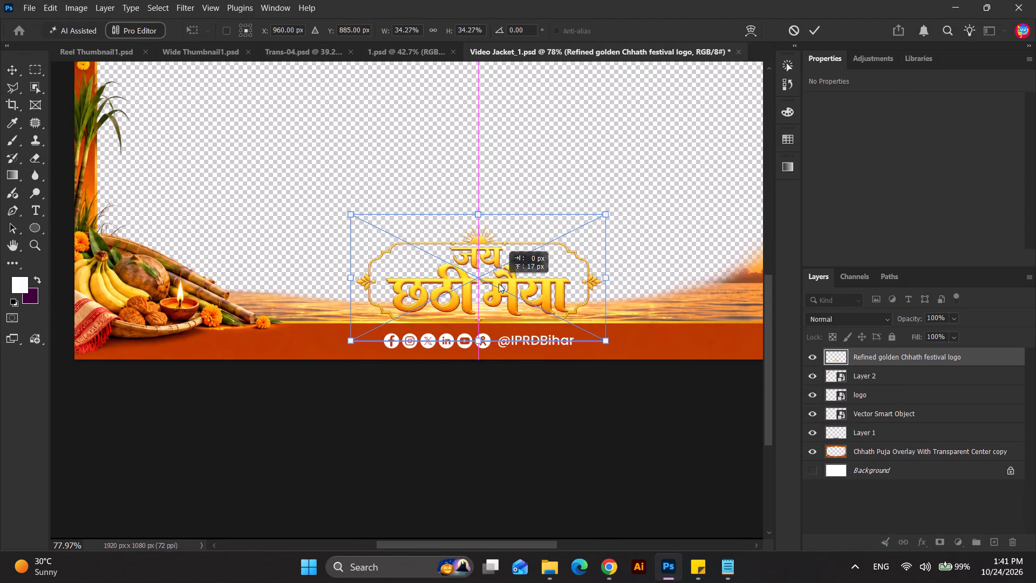
pyautogui.scroll(8, 487, 314)
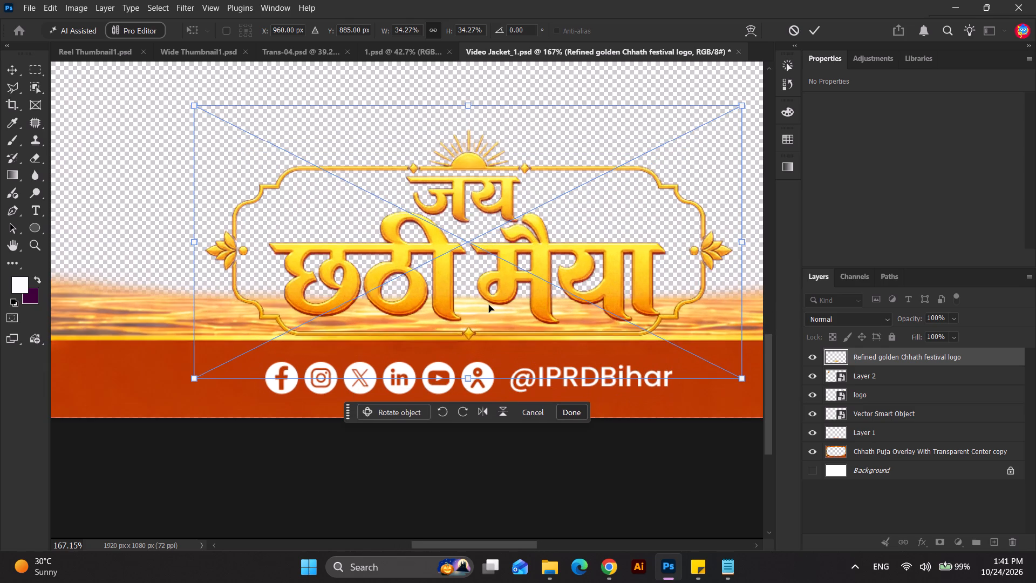
pyautogui.press('Down')
pyautogui.press('Down')
pyautogui.press('Down')
pyautogui.press('Down')
pyautogui.press('Down')
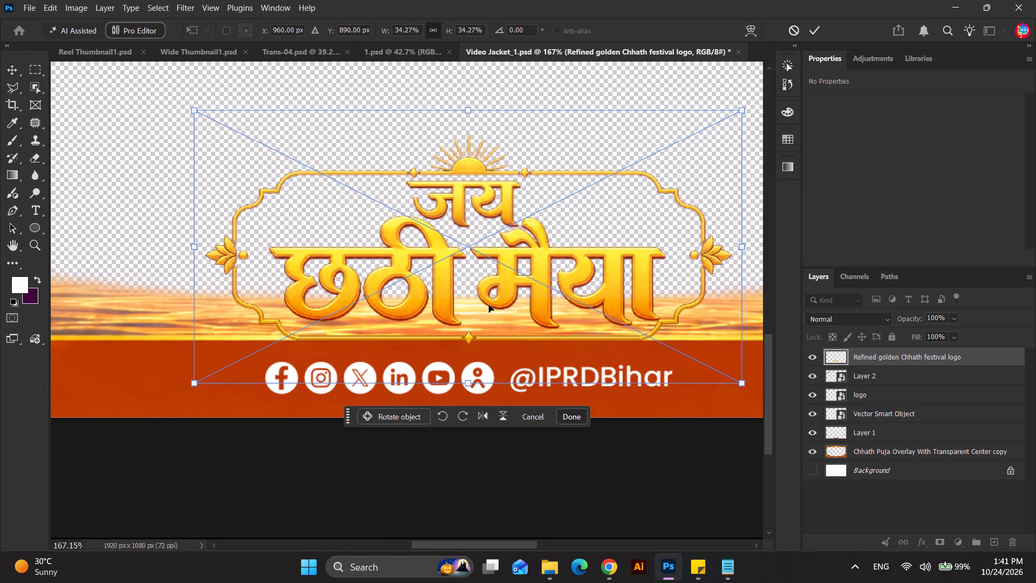
pyautogui.scroll(-5, 489, 305)
pyautogui.click(551, 460)
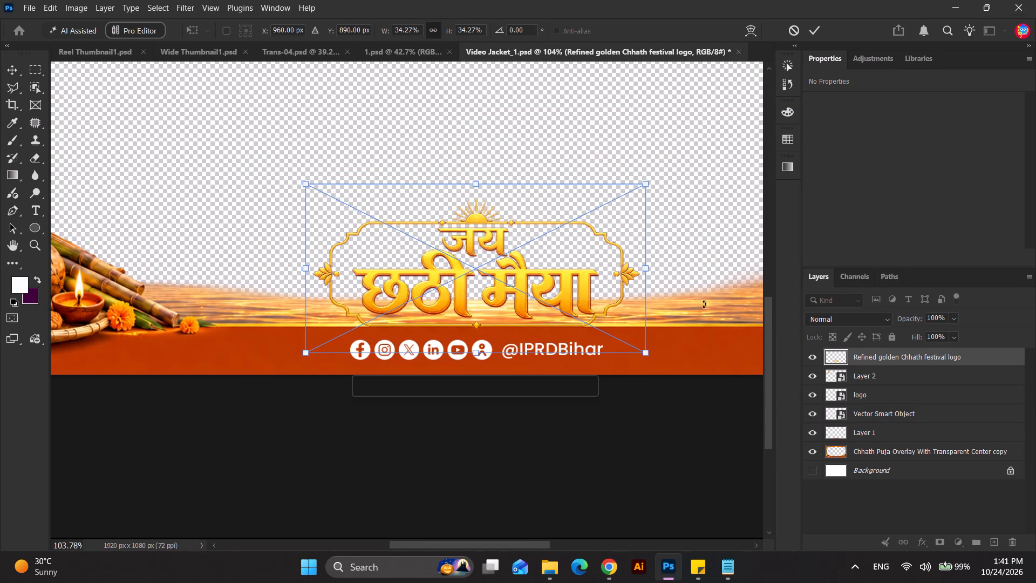
# Add a layer mask to the Chhath Puja Overlay With Transparent Center copy layer.
pyautogui.click(904, 455)
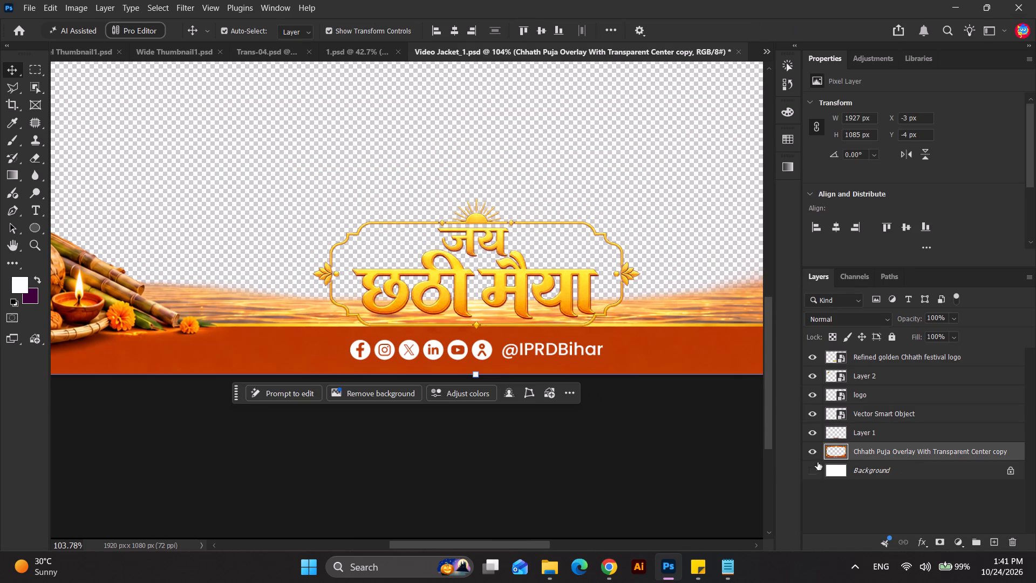
pyautogui.doubleClick(811, 451)
pyautogui.click(903, 452)
pyautogui.click(939, 544)
# Fade the water behind and beside the जय छठी मैया text by erasing on the overlay's mask with a 150 px soft eraser.
pyautogui.scroll(4, 822, 480)
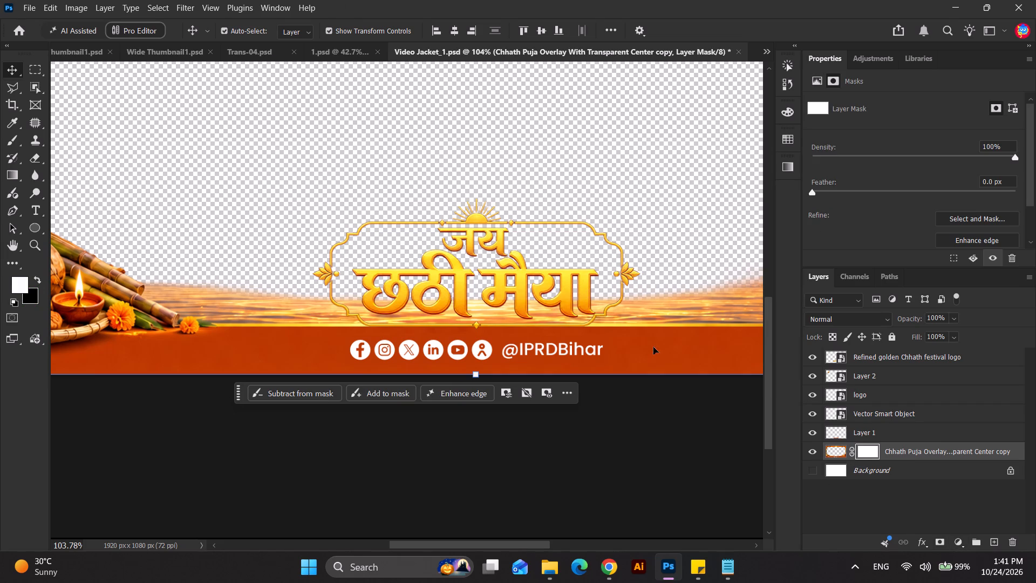
pyautogui.click(33, 154)
pyautogui.scroll(2, 404, 276)
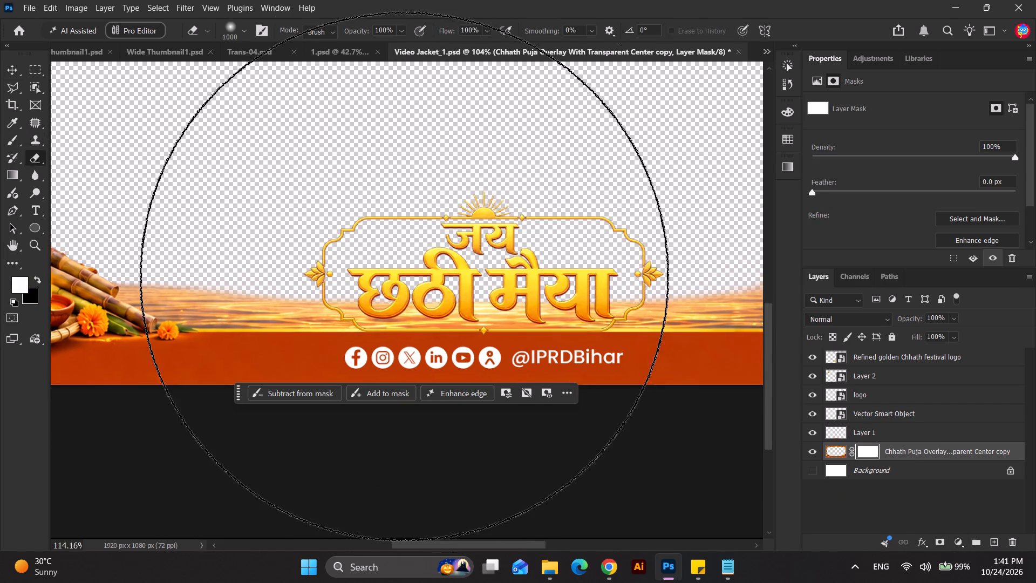
pyautogui.scroll(6, 404, 276)
pyautogui.scroll(-4, 385, 277)
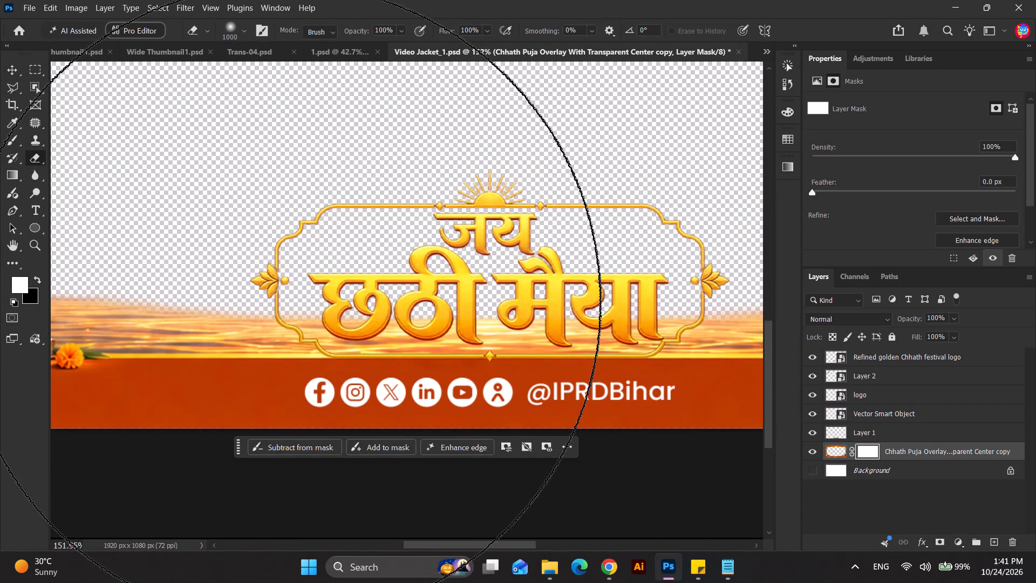
pyautogui.press('[')
pyautogui.press('[')
pyautogui.press('[')
pyautogui.press('[')
pyautogui.press('[')
pyautogui.press('[')
pyautogui.press('[')
pyautogui.press('[')
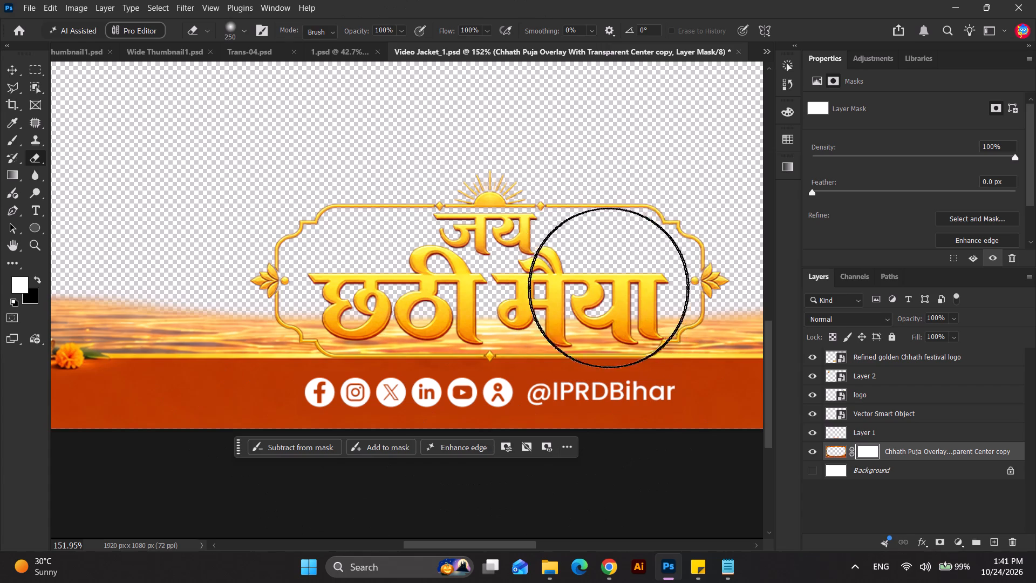
pyautogui.press('[')
pyautogui.press('[')
pyautogui.press('[')
pyautogui.click(691, 287)
pyautogui.moveTo(685, 289); pyautogui.dragTo(680, 290)
pyautogui.click(666, 289)
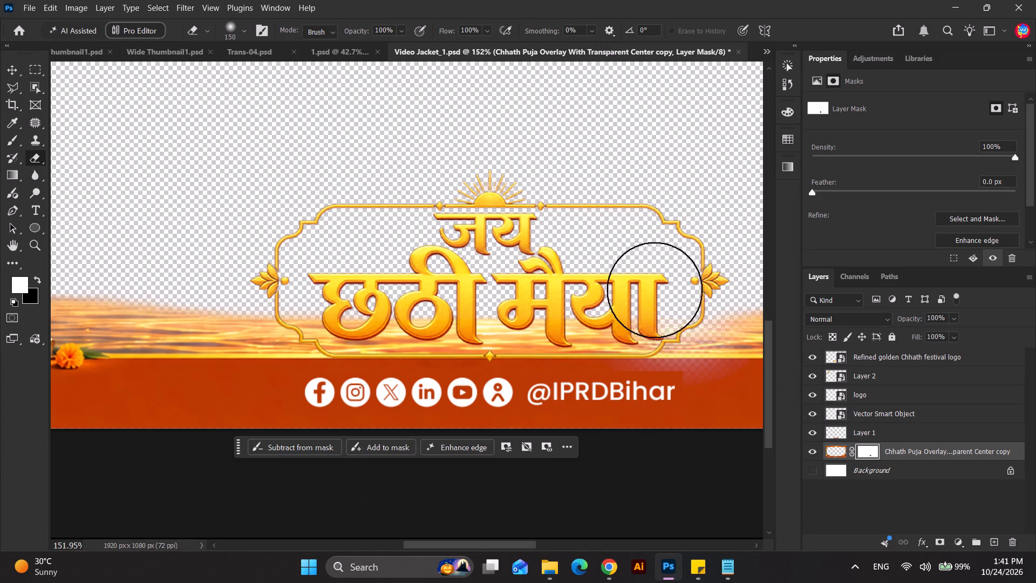
pyautogui.doubleClick(649, 291)
pyautogui.moveTo(641, 291); pyautogui.dragTo(357, 301)
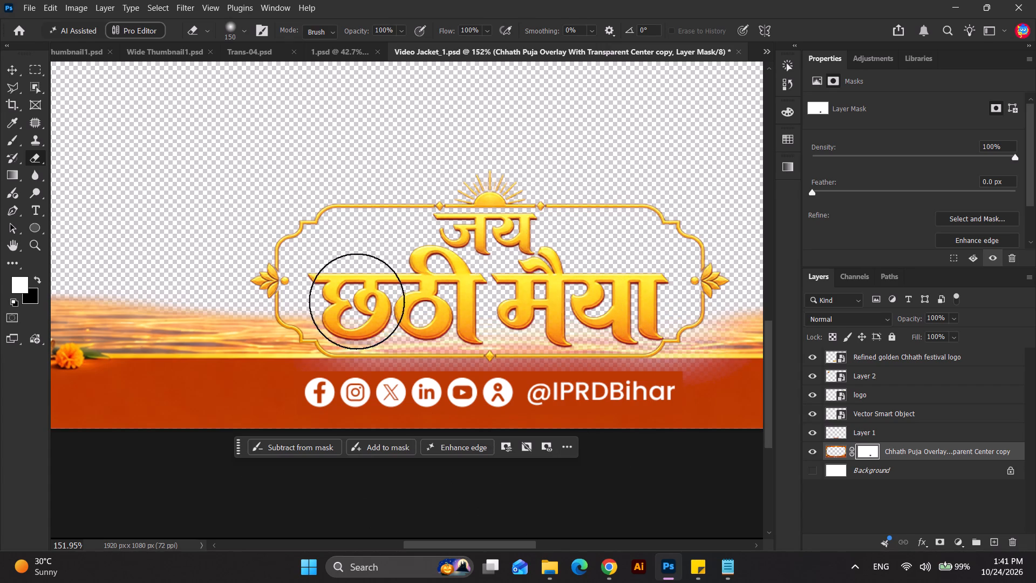
pyautogui.moveTo(357, 301); pyautogui.dragTo(223, 265)
pyautogui.moveTo(277, 291); pyautogui.dragTo(143, 271)
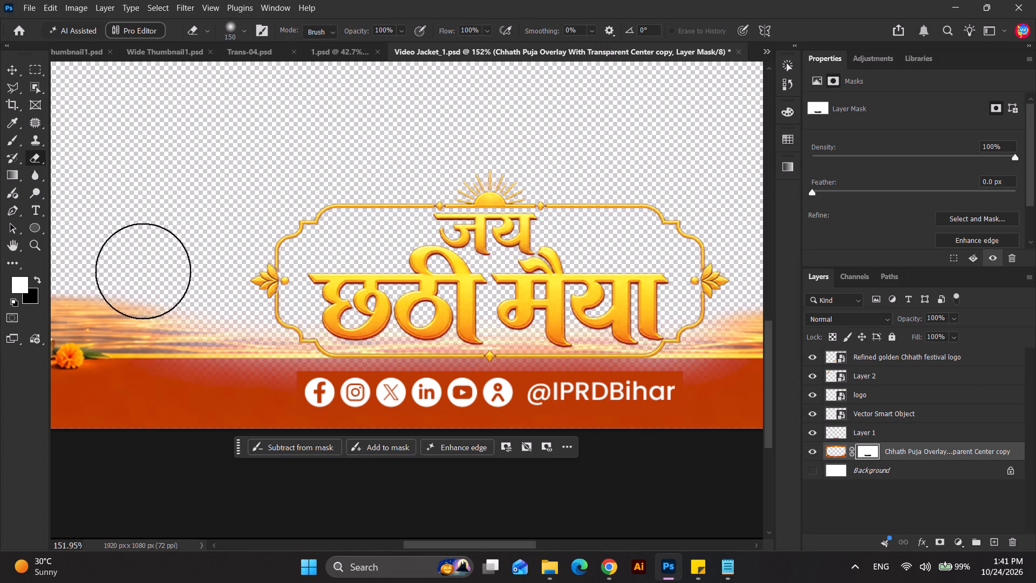
pyautogui.moveTo(143, 271); pyautogui.dragTo(72, 242)
pyautogui.scroll(-5, 157, 234)
pyautogui.moveTo(139, 260); pyautogui.dragTo(82, 250)
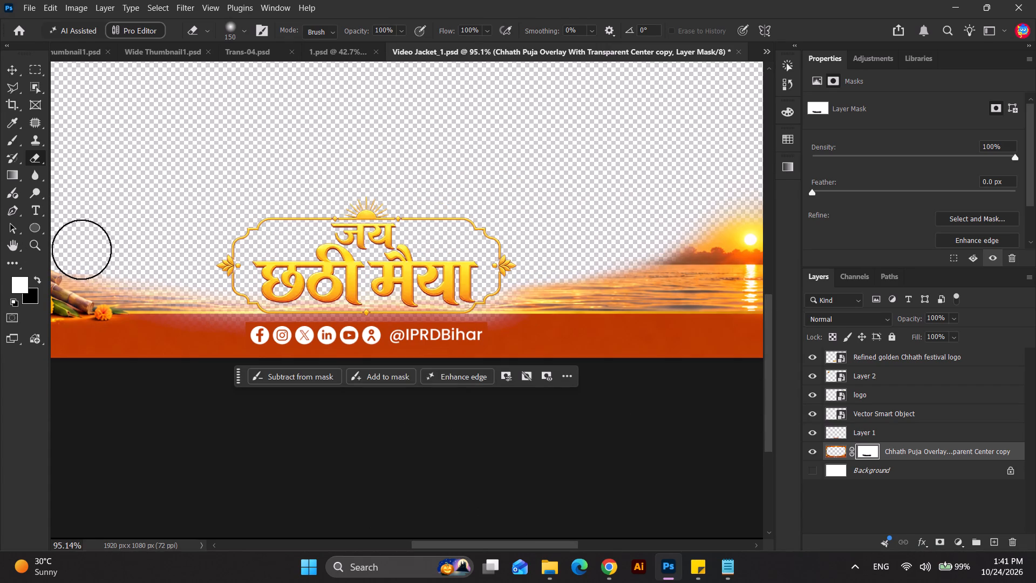
pyautogui.click(81, 249)
pyautogui.moveTo(551, 262); pyautogui.dragTo(463, 267)
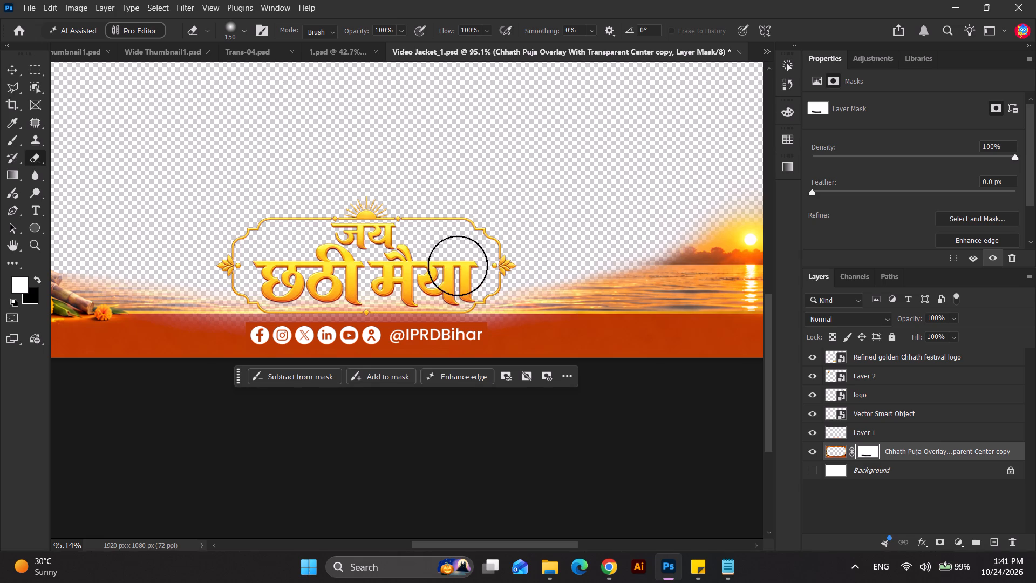
# Paint white on the overlay's mask with a 45 px soft brush to restore the orange strip beside the Facebook icon.
pyautogui.scroll(-4, 503, 243)
pyautogui.scroll(9, 435, 299)
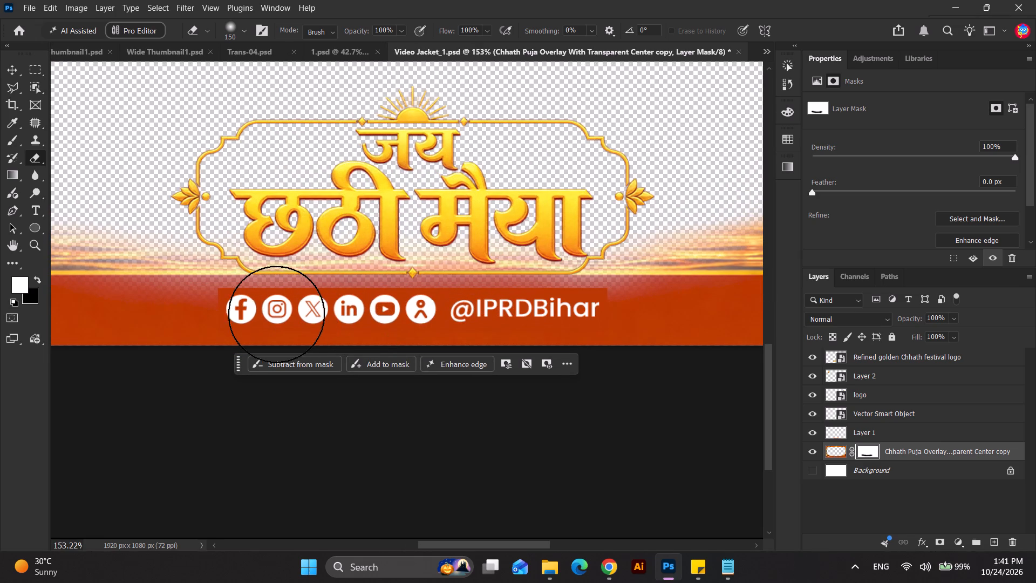
pyautogui.scroll(1, 171, 291)
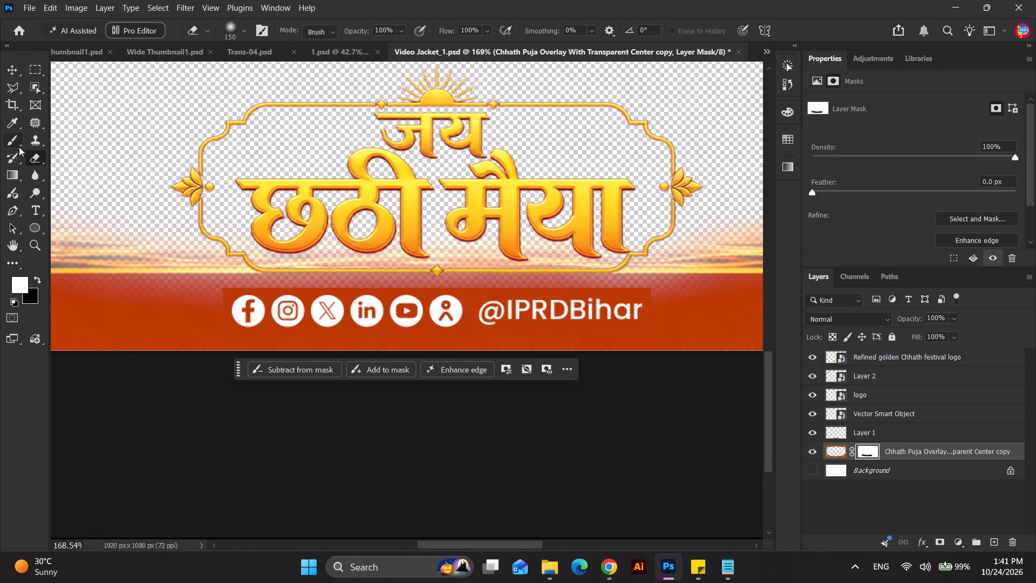
pyautogui.click(14, 84)
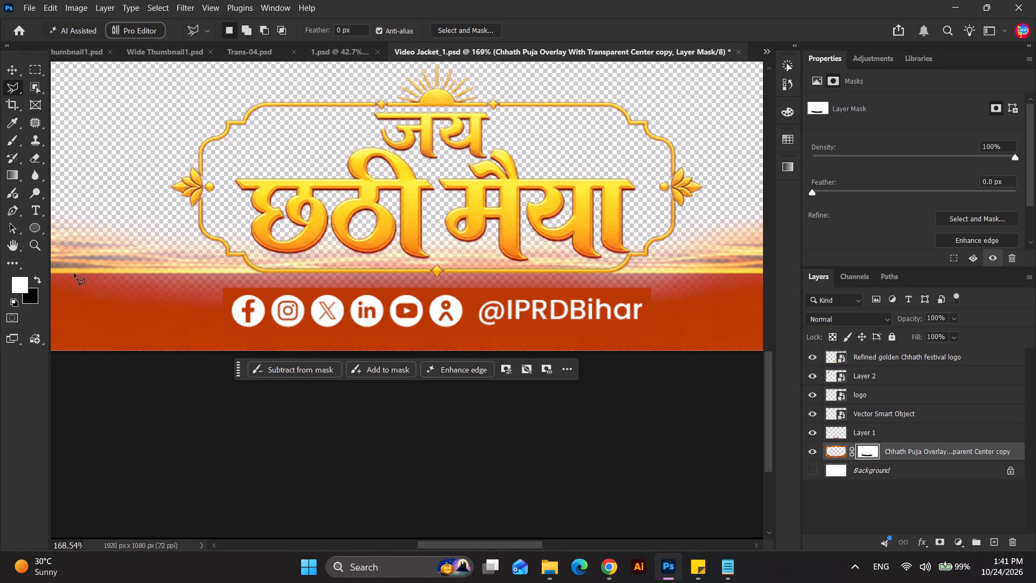
pyautogui.click(8, 125)
pyautogui.scroll(5, 117, 271)
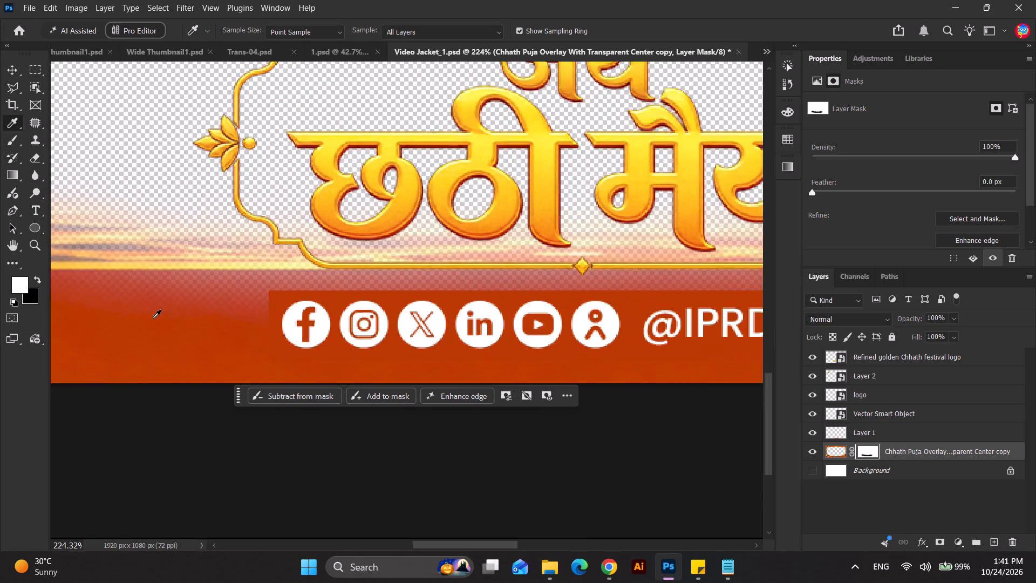
pyautogui.click(12, 145)
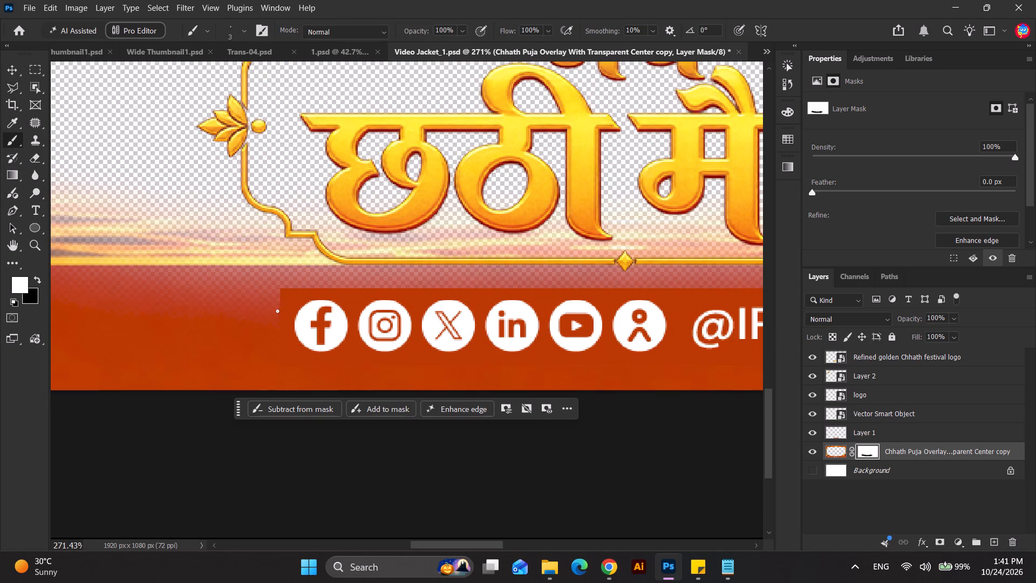
pyautogui.press(']')
pyautogui.press(']')
pyautogui.press(']')
pyautogui.press(']')
pyautogui.press(']')
pyautogui.press(']')
pyautogui.press(']')
pyautogui.press(']')
pyautogui.press(']')
pyautogui.press(']')
pyautogui.press(']')
pyautogui.press(']')
pyautogui.press(']')
pyautogui.press(']')
pyautogui.moveTo(309, 308); pyautogui.dragTo(285, 311)
pyautogui.moveTo(279, 311); pyautogui.dragTo(298, 301)
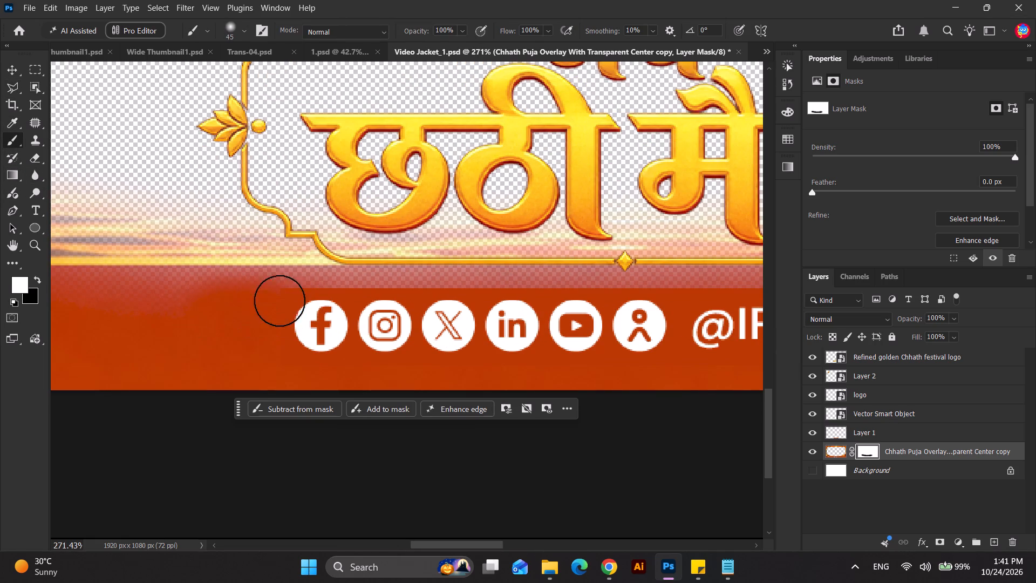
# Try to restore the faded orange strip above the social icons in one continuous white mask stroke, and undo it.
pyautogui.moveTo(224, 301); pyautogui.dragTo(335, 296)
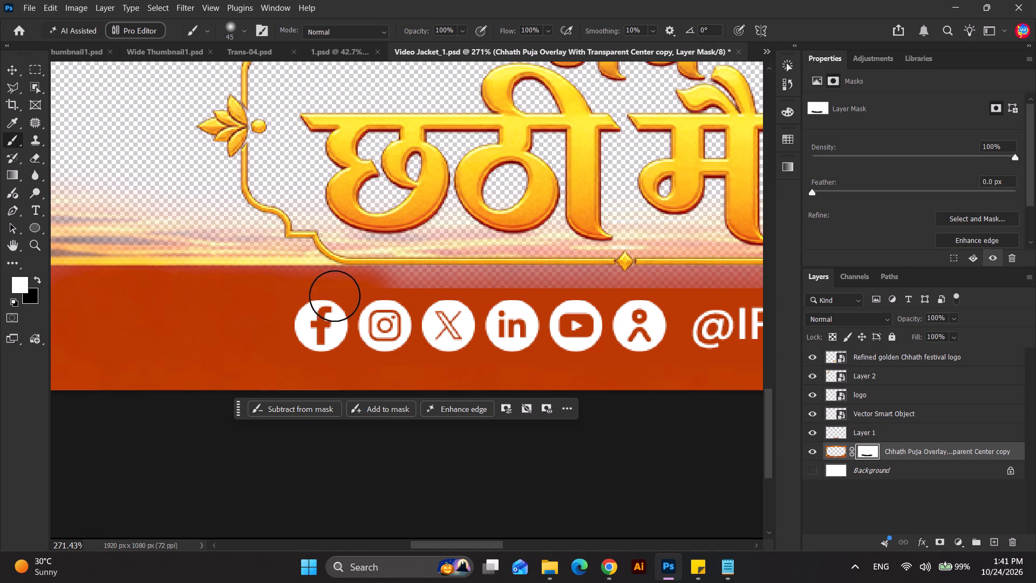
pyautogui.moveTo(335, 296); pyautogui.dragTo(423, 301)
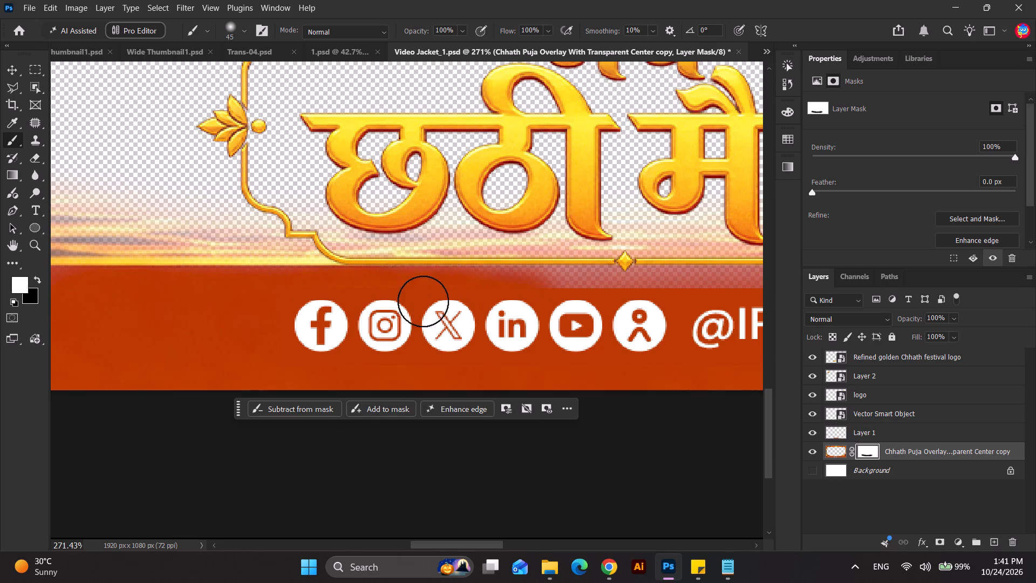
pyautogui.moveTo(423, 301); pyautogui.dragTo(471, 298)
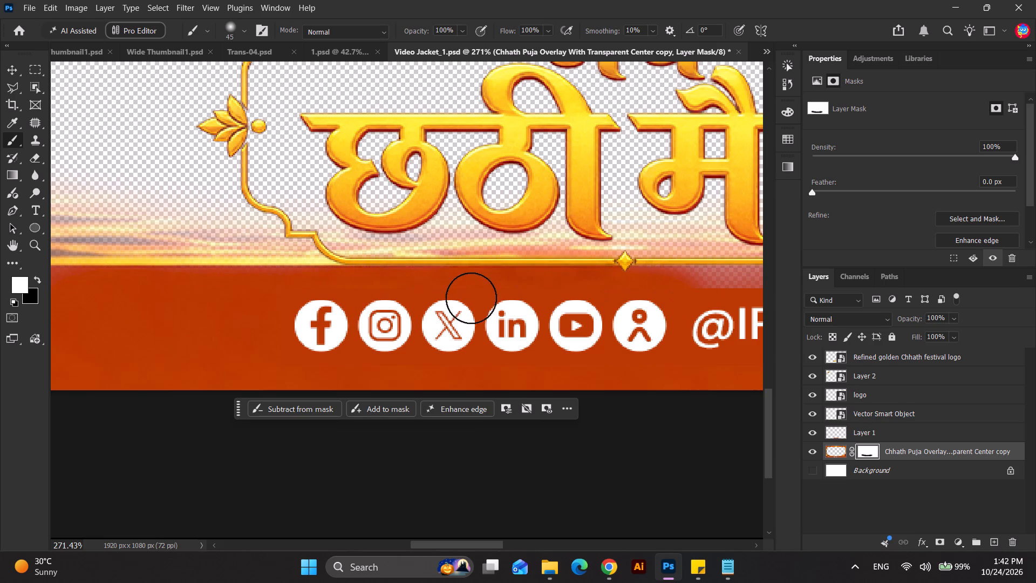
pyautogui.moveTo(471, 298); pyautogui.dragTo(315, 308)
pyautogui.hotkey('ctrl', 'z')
# Restore the faded orange strip above and beside the first social icons by painting white on the overlay's mask.
pyautogui.moveTo(507, 287); pyautogui.dragTo(194, 304)
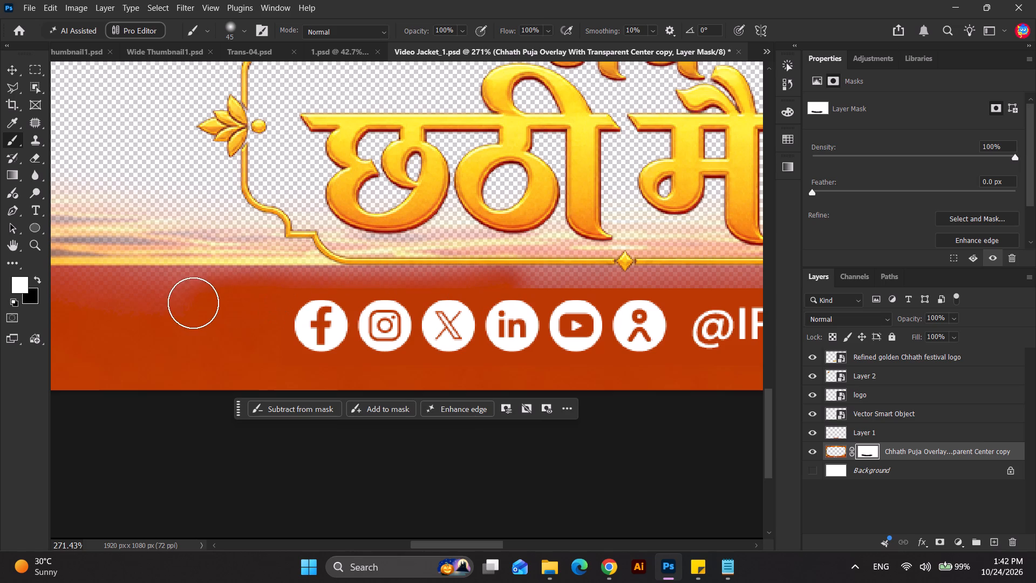
pyautogui.moveTo(193, 303); pyautogui.dragTo(199, 301)
pyautogui.moveTo(211, 296); pyautogui.dragTo(69, 291)
pyautogui.moveTo(110, 294); pyautogui.dragTo(313, 293)
pyautogui.moveTo(359, 295); pyautogui.dragTo(419, 301)
pyautogui.moveTo(374, 299); pyautogui.dragTo(270, 300)
pyautogui.click(268, 300)
pyautogui.moveTo(338, 290); pyautogui.dragTo(313, 293)
pyautogui.moveTo(271, 293); pyautogui.dragTo(244, 293)
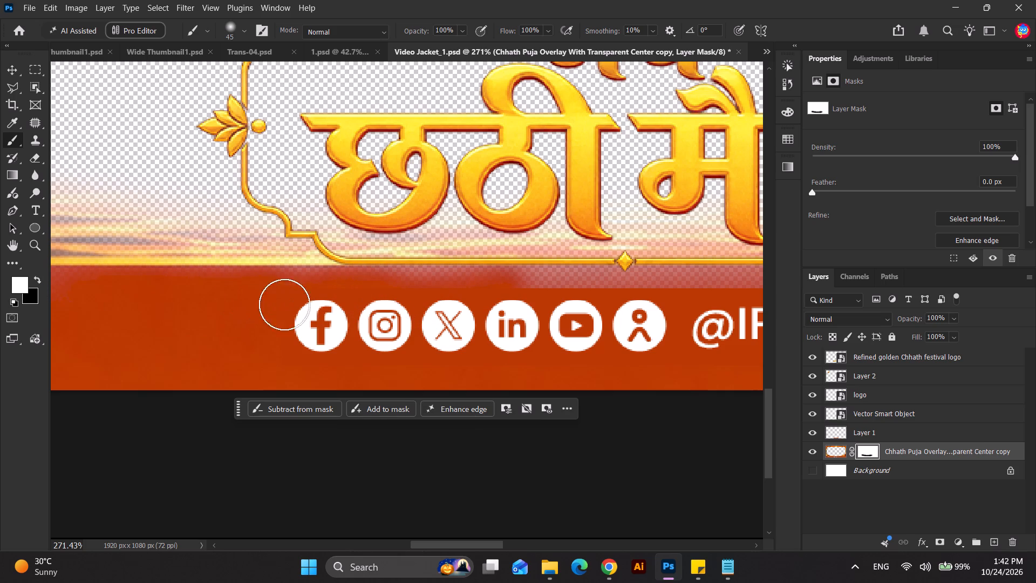
# Add a black Solid Color fill layer directly above the Background layer.
pyautogui.click(870, 470)
pyautogui.click(962, 546)
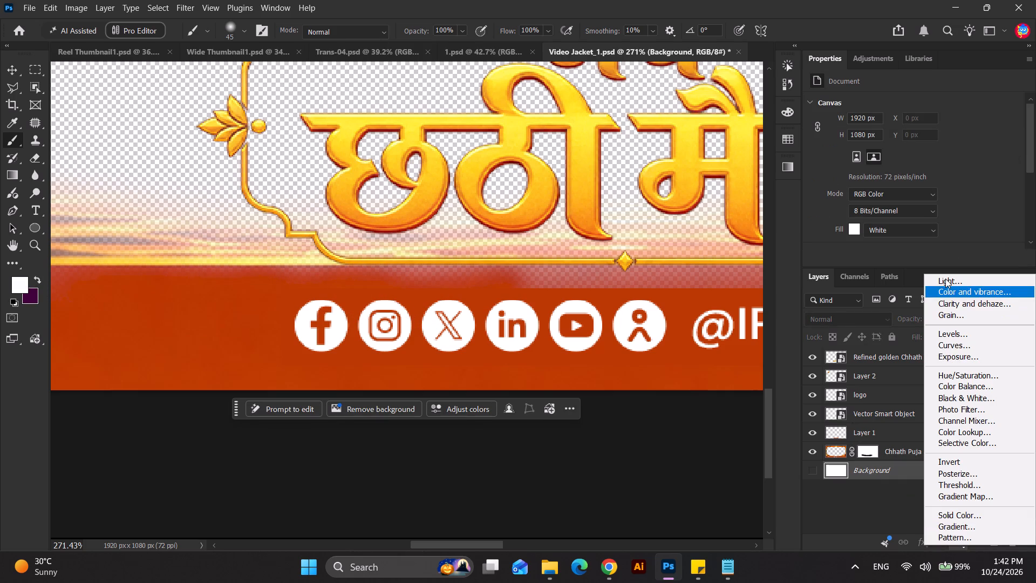
pyautogui.click(947, 514)
pyautogui.moveTo(704, 365); pyautogui.dragTo(692, 435)
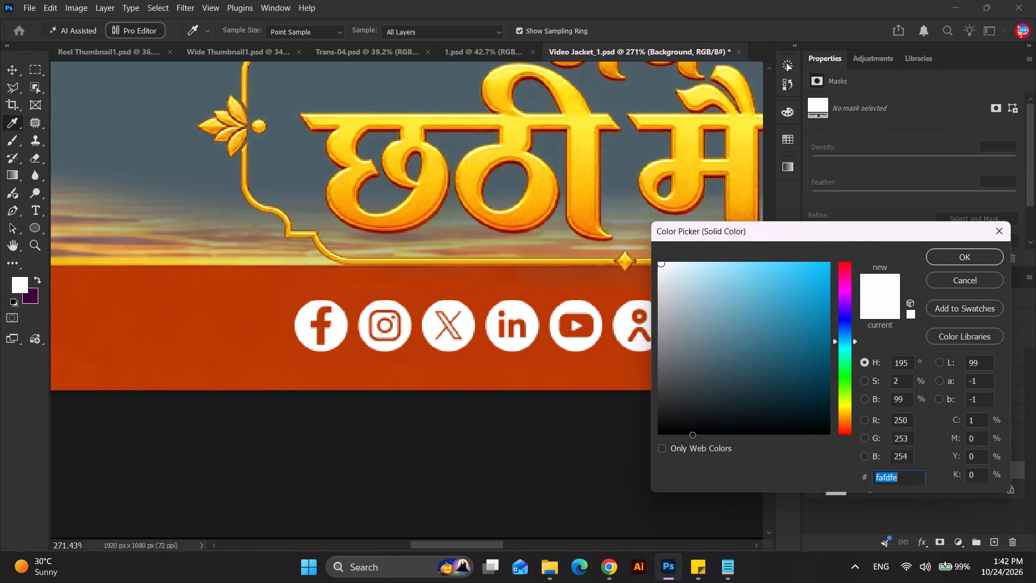
pyautogui.moveTo(692, 435); pyautogui.dragTo(690, 464)
pyautogui.click(952, 256)
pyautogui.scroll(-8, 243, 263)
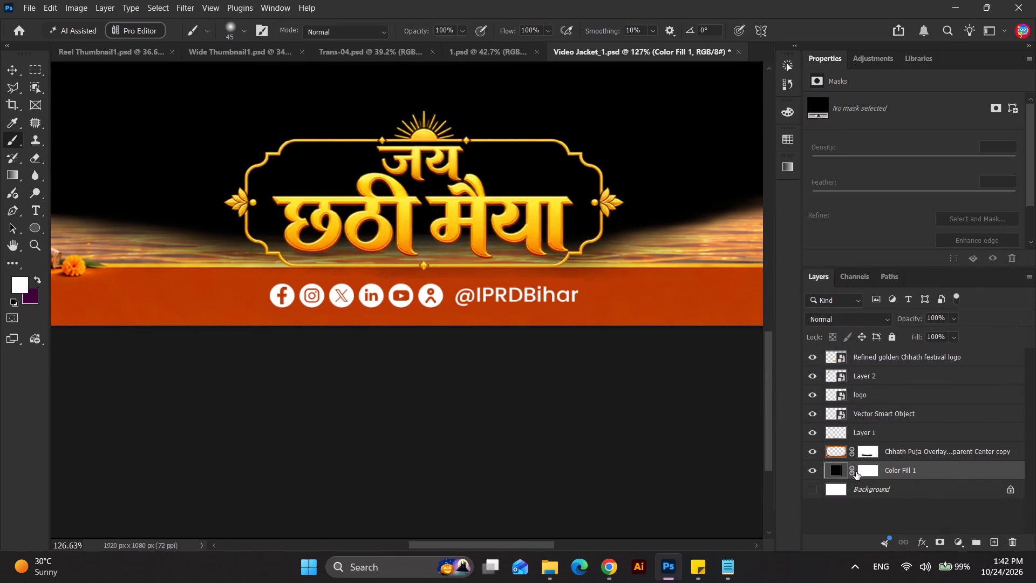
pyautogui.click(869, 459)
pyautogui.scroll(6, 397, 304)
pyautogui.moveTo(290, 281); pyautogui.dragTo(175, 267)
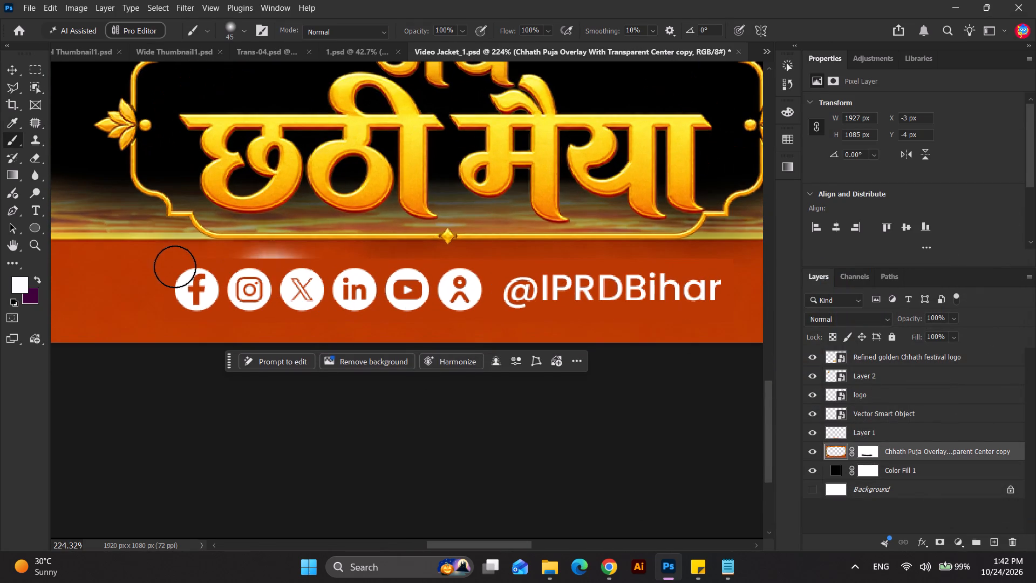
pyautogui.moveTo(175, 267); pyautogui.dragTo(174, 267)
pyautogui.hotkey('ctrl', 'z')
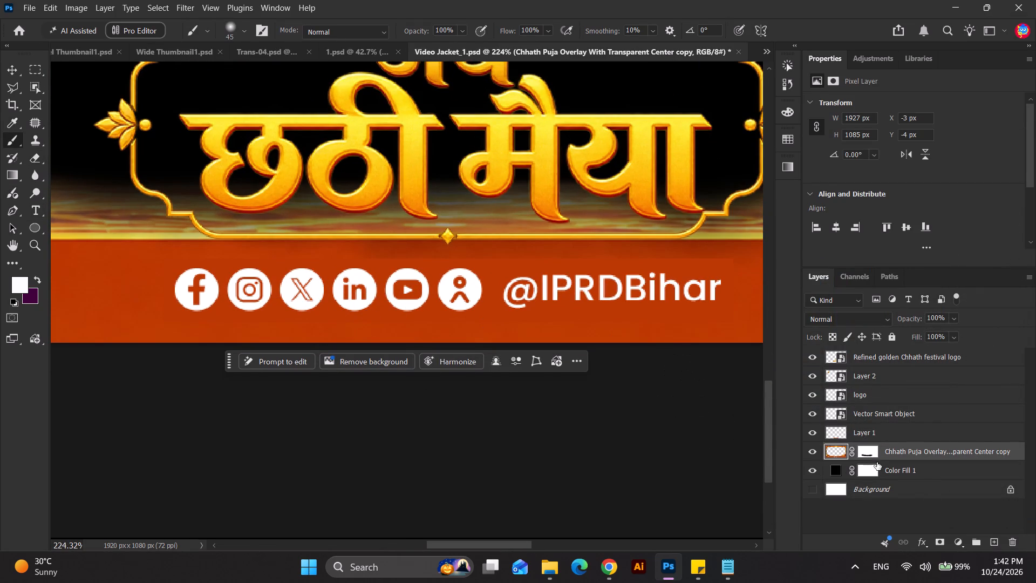
# Paint white on the overlay's layer mask to restore the orange strip above the social icons and the start of the handle.
pyautogui.click(862, 451)
pyautogui.scroll(3, 456, 342)
pyautogui.moveTo(432, 248); pyautogui.dragTo(420, 247)
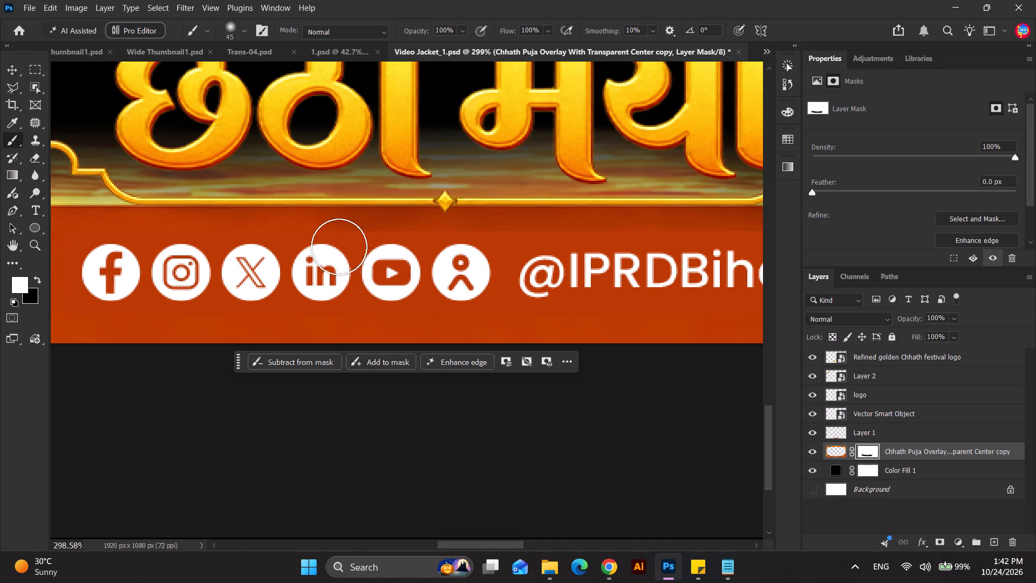
pyautogui.moveTo(309, 245); pyautogui.dragTo(392, 236)
pyautogui.moveTo(389, 236); pyautogui.dragTo(291, 240)
pyautogui.moveTo(288, 241); pyautogui.dragTo(488, 240)
pyautogui.moveTo(484, 240); pyautogui.dragTo(586, 246)
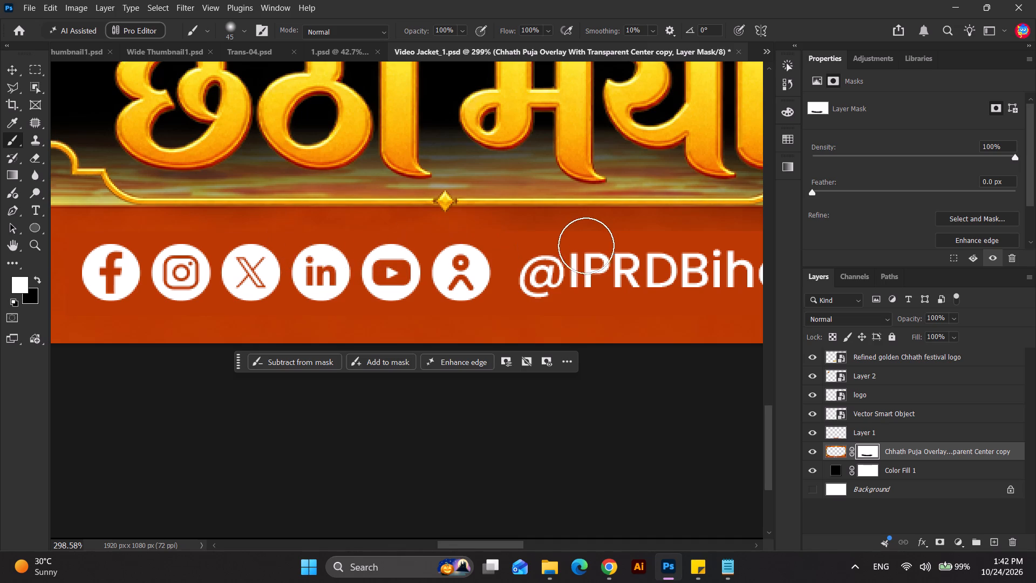
pyautogui.moveTo(586, 246); pyautogui.dragTo(598, 246)
pyautogui.moveTo(591, 246); pyautogui.dragTo(453, 248)
pyautogui.moveTo(453, 248); pyautogui.dragTo(480, 248)
pyautogui.moveTo(373, 247); pyautogui.dragTo(419, 243)
pyautogui.moveTo(443, 240); pyautogui.dragTo(449, 238)
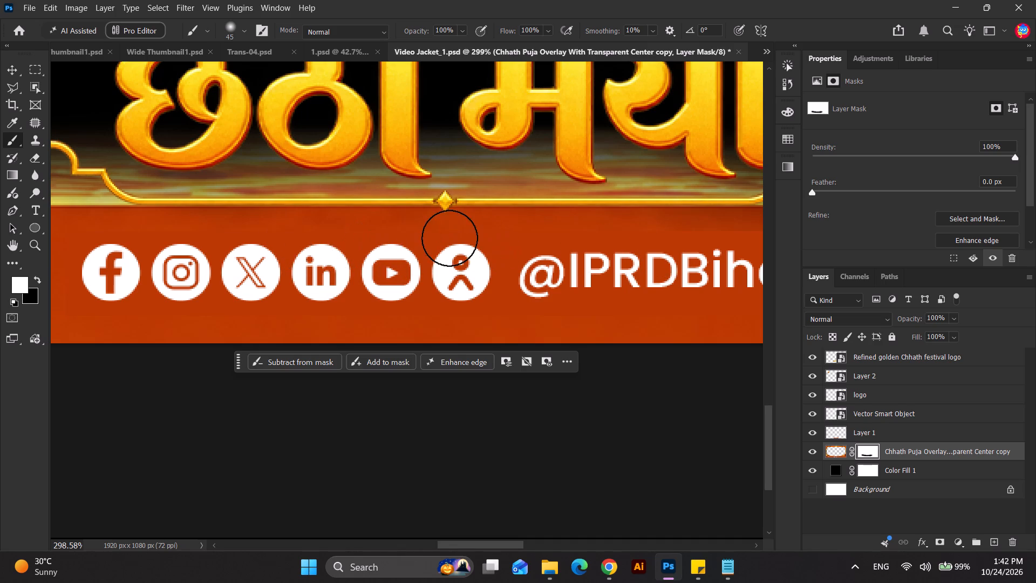
pyautogui.moveTo(449, 238); pyautogui.dragTo(132, 252)
pyautogui.scroll(-4, 369, 298)
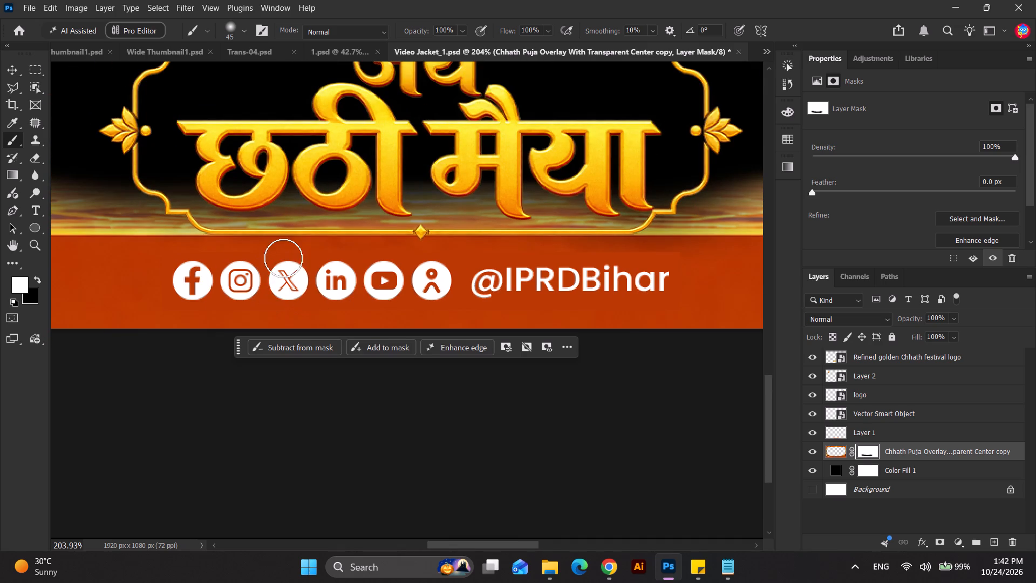
pyautogui.moveTo(286, 251); pyautogui.dragTo(285, 256)
pyautogui.hotkey('ctrl', 'z')
pyautogui.moveTo(288, 260); pyautogui.dragTo(276, 260)
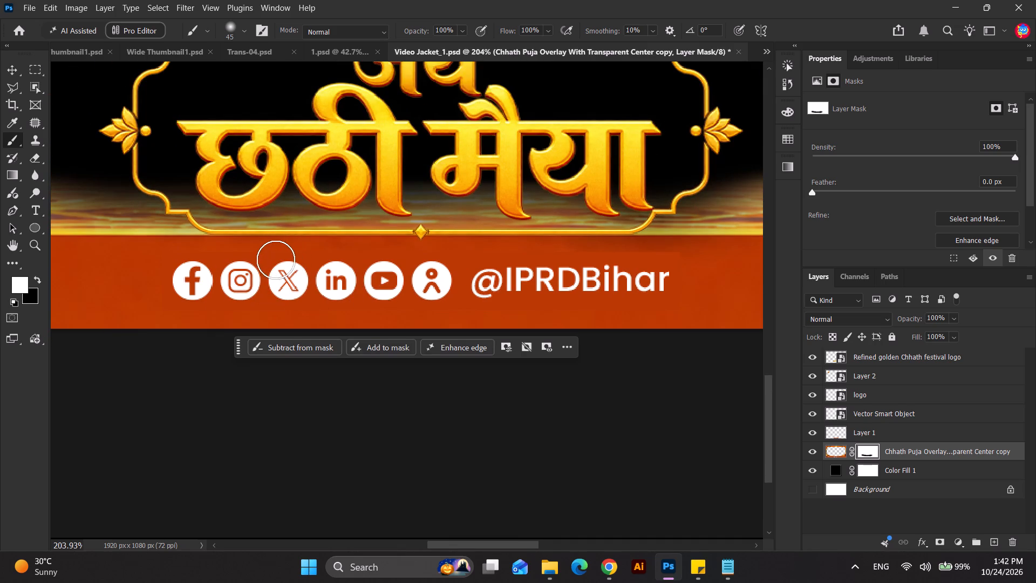
pyautogui.moveTo(276, 260); pyautogui.dragTo(171, 267)
pyautogui.moveTo(696, 260); pyautogui.dragTo(687, 260)
pyautogui.moveTo(681, 260); pyautogui.dragTo(672, 262)
pyautogui.moveTo(656, 262); pyautogui.dragTo(629, 262)
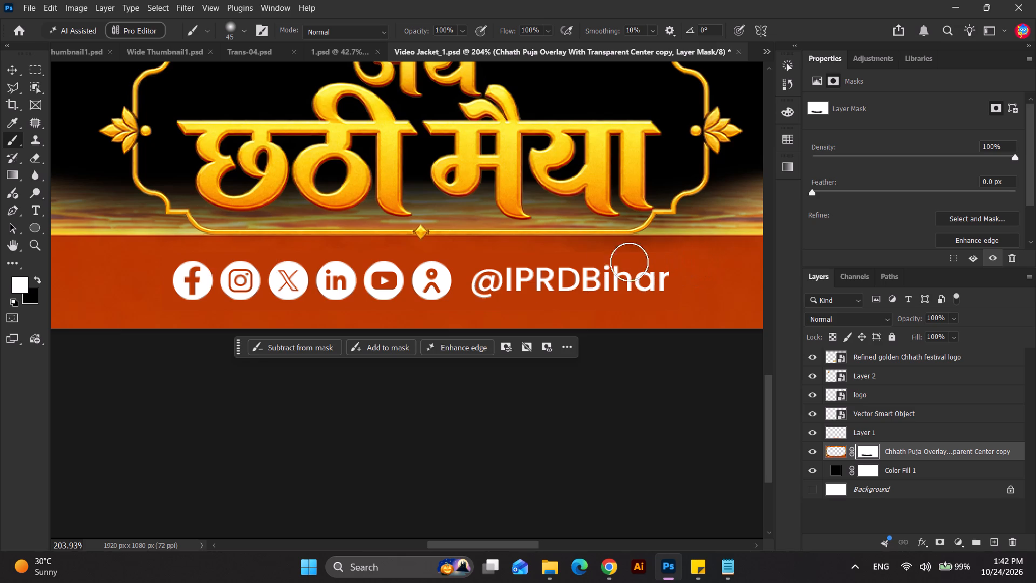
pyautogui.moveTo(629, 262); pyautogui.dragTo(546, 259)
pyautogui.moveTo(553, 260); pyautogui.dragTo(717, 277)
pyautogui.click(812, 471)
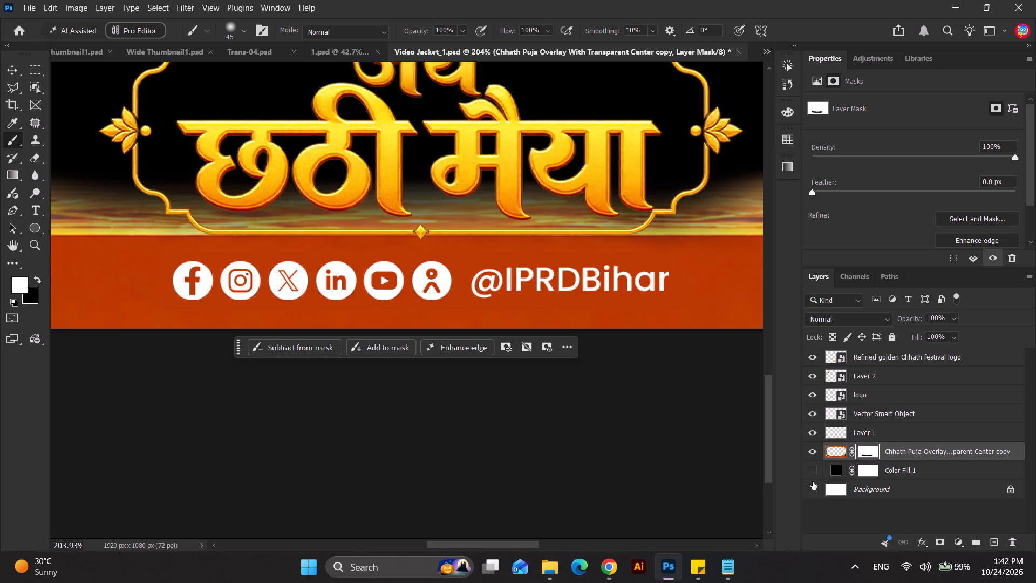
pyautogui.click(813, 484)
pyautogui.moveTo(667, 261); pyautogui.dragTo(649, 261)
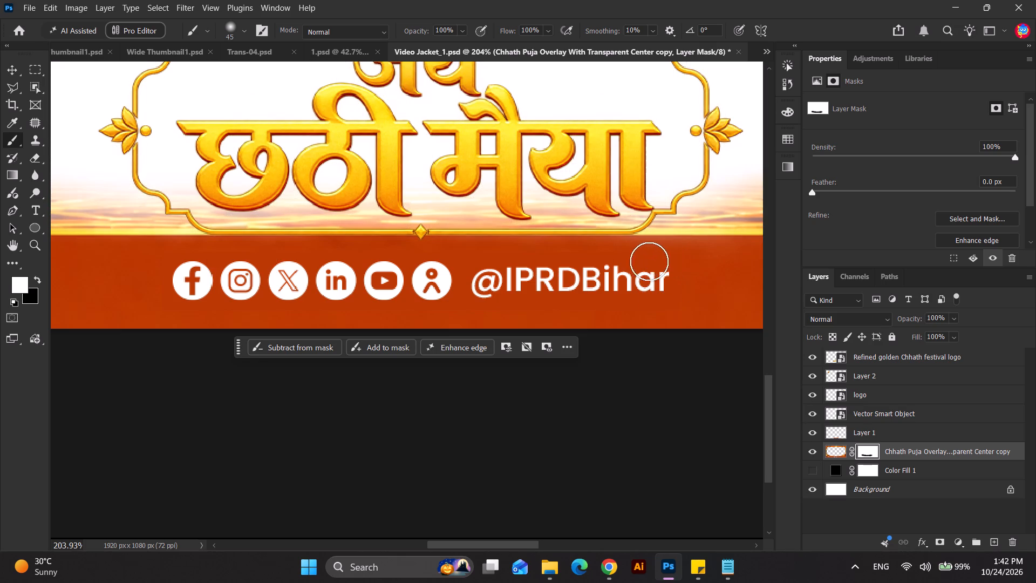
pyautogui.moveTo(649, 261); pyautogui.dragTo(646, 262)
pyautogui.moveTo(625, 263); pyautogui.dragTo(514, 260)
pyautogui.moveTo(530, 262); pyautogui.dragTo(628, 268)
pyautogui.moveTo(686, 270); pyautogui.dragTo(698, 271)
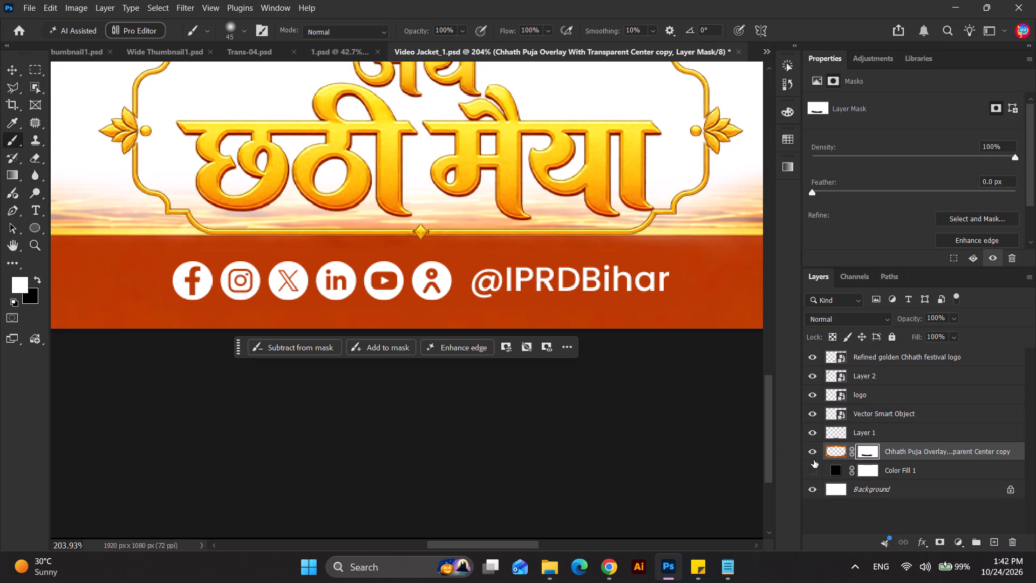
pyautogui.click(814, 466)
pyautogui.moveTo(738, 260); pyautogui.dragTo(587, 263)
pyautogui.click(581, 263)
pyautogui.moveTo(660, 270); pyautogui.dragTo(553, 270)
# Scale the framed जय छठी मैया logo down proportionally to 25.87%.
pyautogui.scroll(-15, 707, 343)
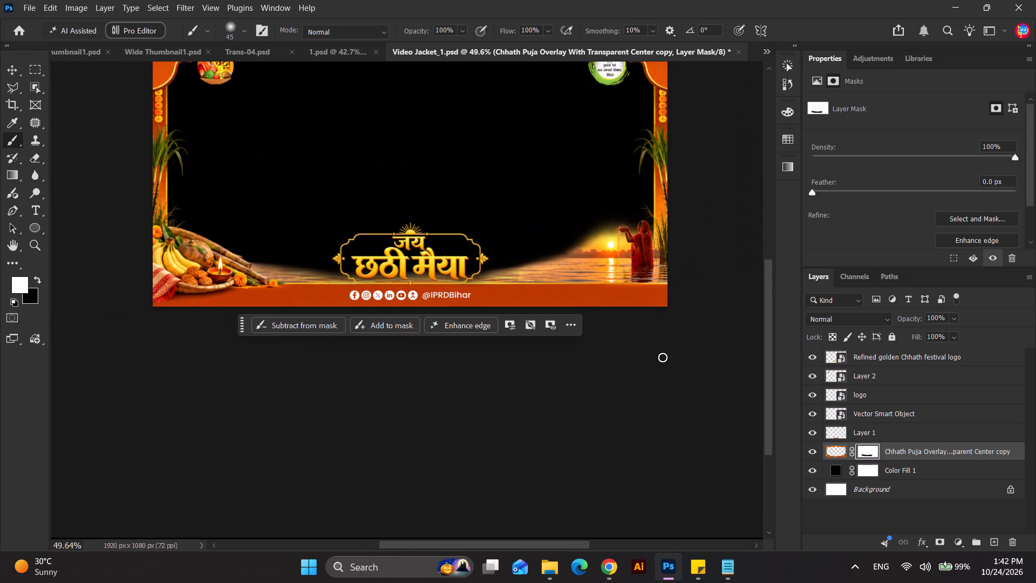
pyautogui.scroll(-4, 266, 338)
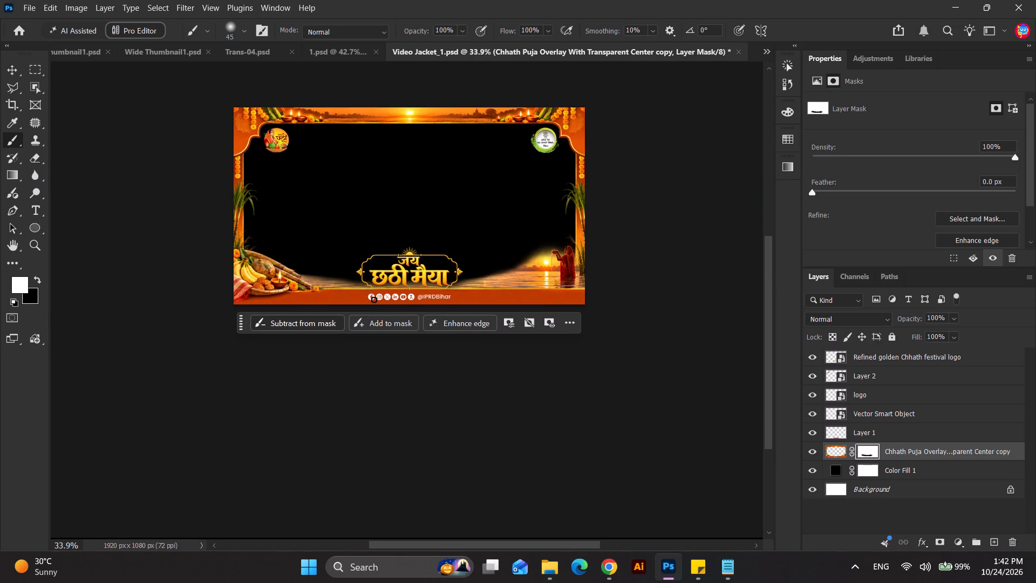
pyautogui.scroll(10, 379, 309)
pyautogui.click(7, 85)
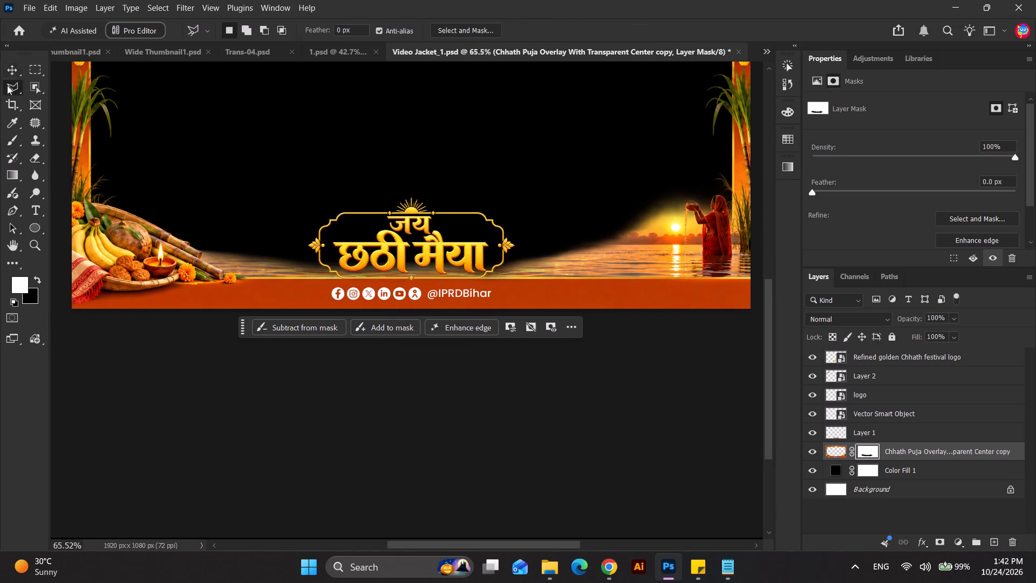
pyautogui.click(11, 74)
pyautogui.click(419, 223)
pyautogui.scroll(3, 410, 201)
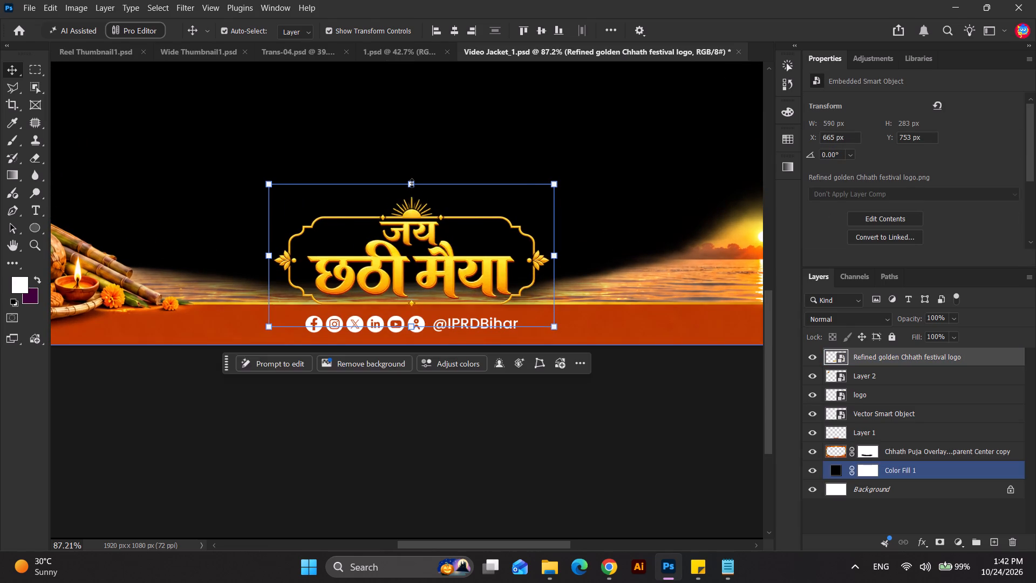
pyautogui.moveTo(412, 183); pyautogui.dragTo(413, 218)
# Position the जय छठी मैया logo just above the orange handle strip at Y 916.50 px and apply the transform.
pyautogui.moveTo(420, 290); pyautogui.dragTo(420, 282)
pyautogui.scroll(4, 420, 291)
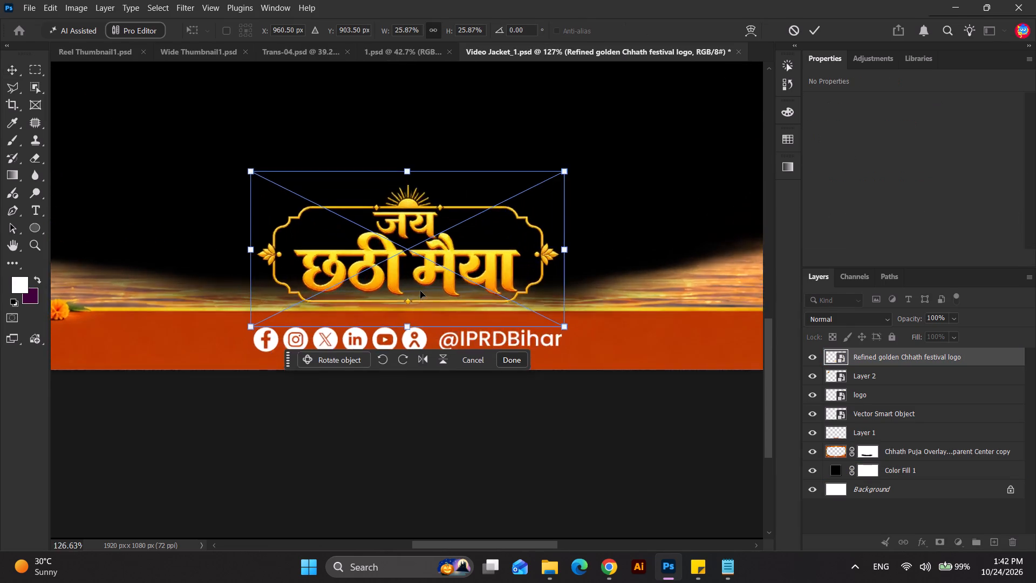
pyautogui.scroll(8, 420, 291)
pyautogui.press('Down')
pyautogui.press('Down')
pyautogui.press('Down')
pyautogui.press('Down')
pyautogui.press('Down')
pyautogui.press('Down')
pyautogui.press('Down')
pyautogui.press('Down')
pyautogui.press('Down')
pyautogui.press('Down')
pyautogui.press('Down')
pyautogui.press('Down')
pyautogui.press('Down')
pyautogui.press('Down')
pyautogui.press('Down')
pyautogui.press('Down')
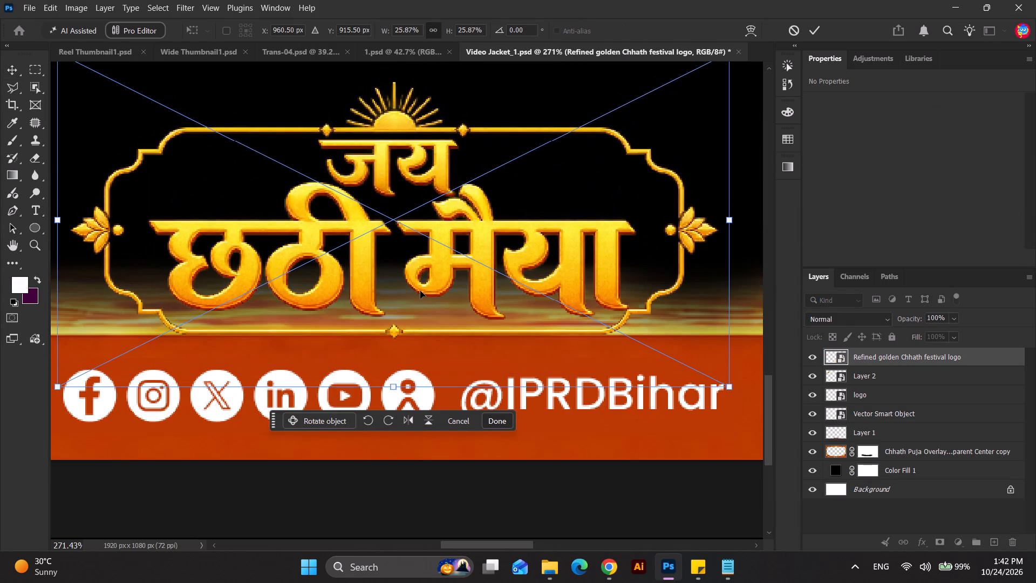
pyautogui.press('Down')
pyautogui.scroll(-20, 420, 291)
pyautogui.scroll(-2, 420, 291)
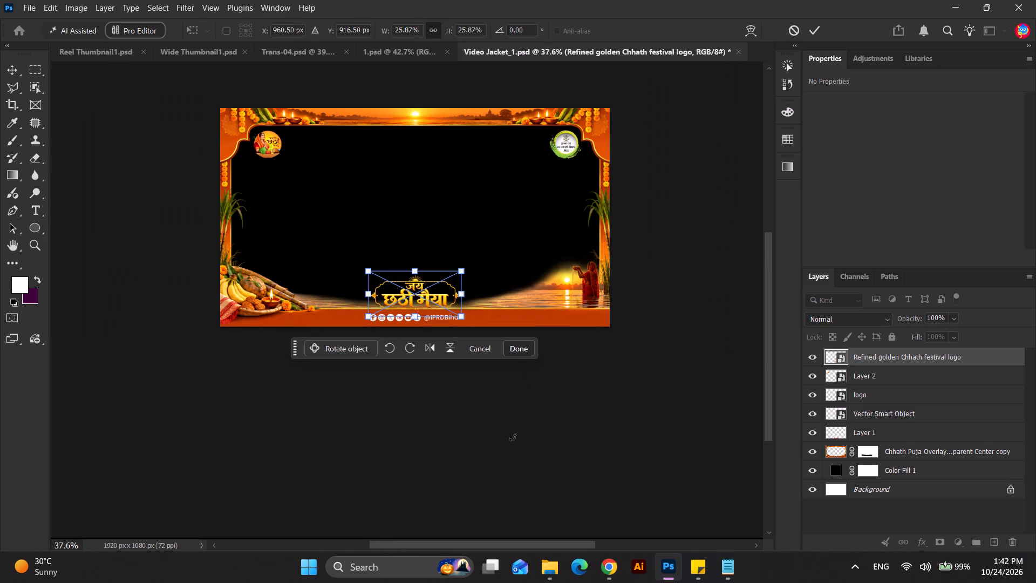
pyautogui.press('Return')
pyautogui.click(513, 437)
# Scale the framed जय छठी मैया logo down proportionally to 24.72% and nudge it to Y 920.62 px above the orange strip.
pyautogui.scroll(-5, 513, 437)
pyautogui.scroll(7, 313, 315)
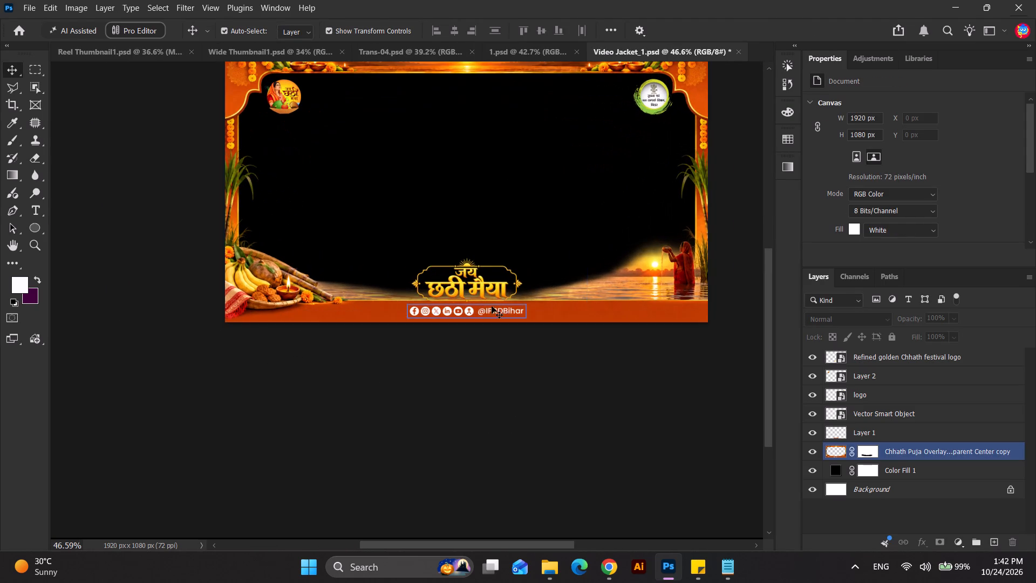
pyautogui.click(485, 288)
pyautogui.click(472, 287)
pyautogui.click(482, 284)
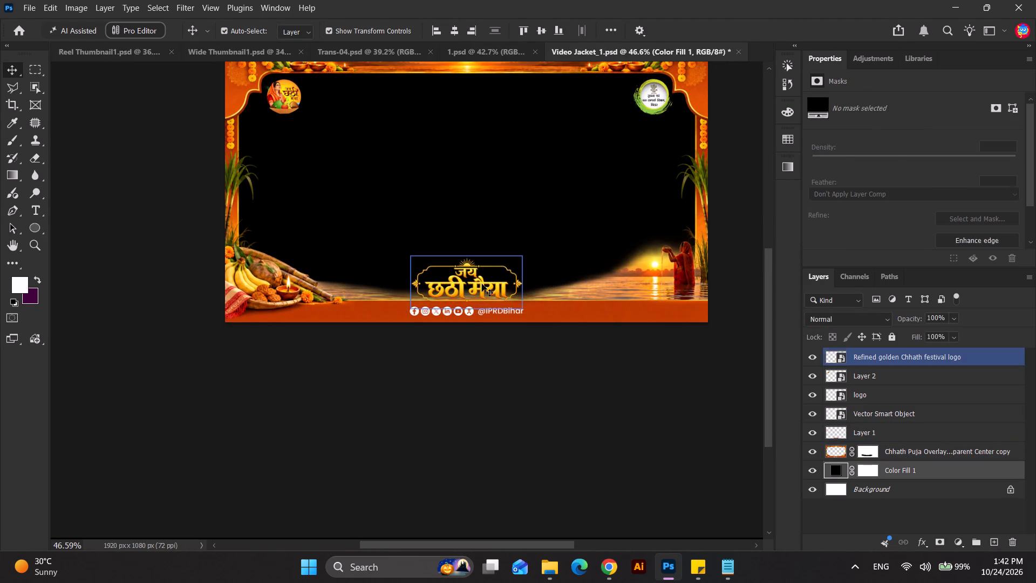
pyautogui.scroll(7, 474, 271)
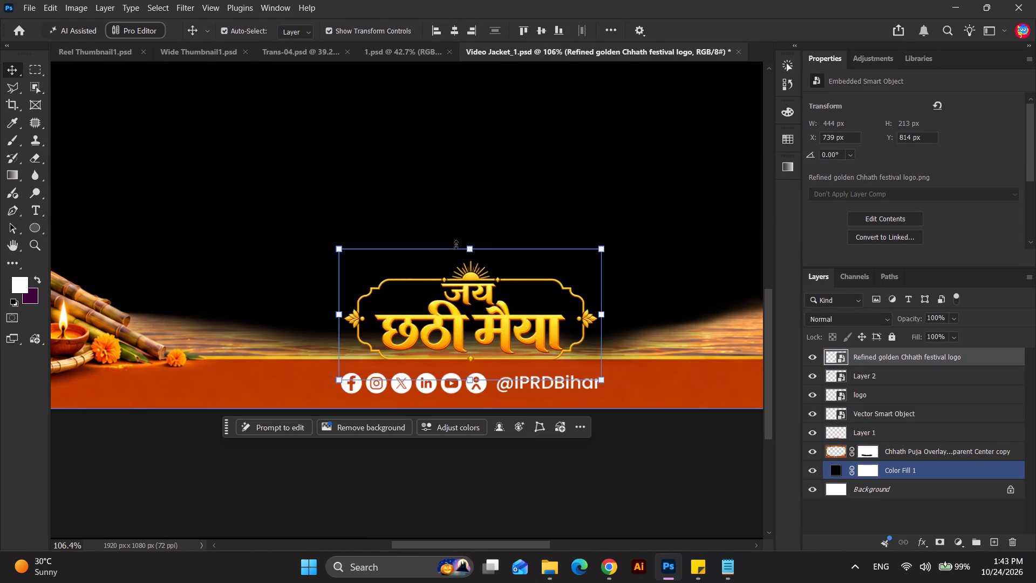
pyautogui.scroll(1, 458, 255)
pyautogui.click(468, 248)
pyautogui.moveTo(468, 249); pyautogui.dragTo(468, 250)
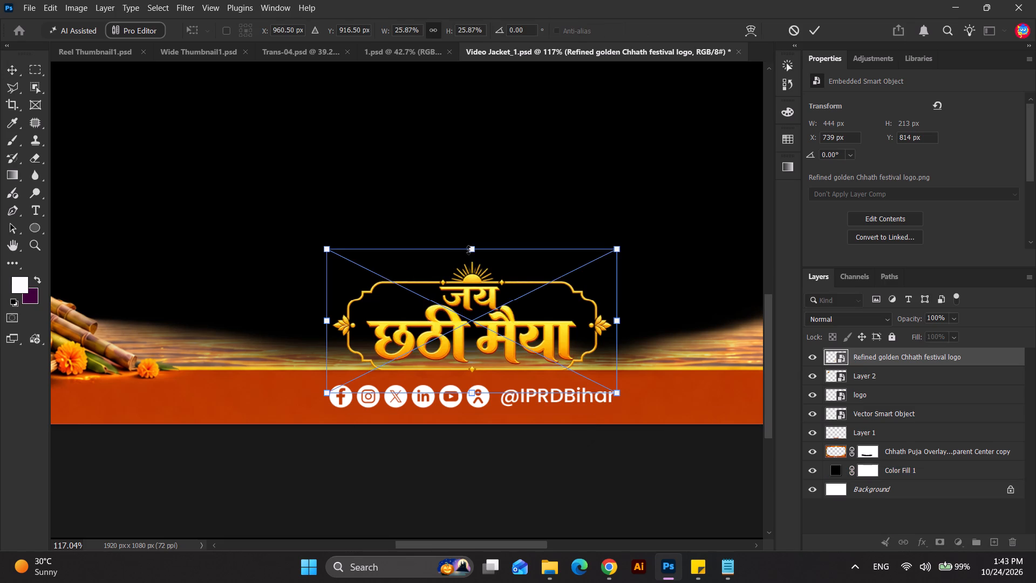
pyautogui.moveTo(468, 250); pyautogui.dragTo(468, 255)
pyautogui.doubleClick(468, 255)
pyautogui.scroll(8, 490, 323)
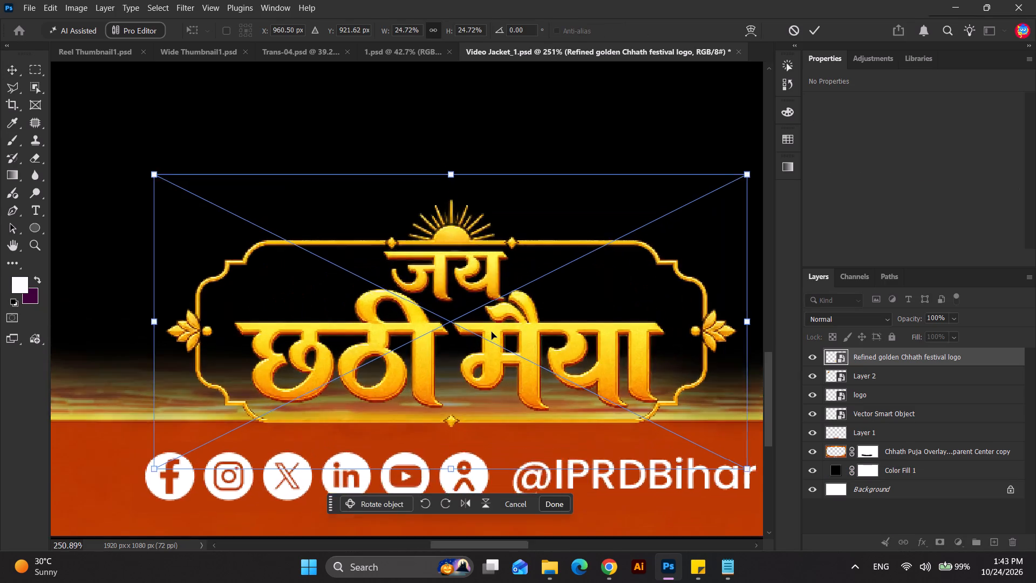
pyautogui.scroll(-1, 492, 332)
pyautogui.scroll(1, 492, 332)
pyautogui.press('Up')
pyautogui.press('Up')
pyautogui.press('Down')
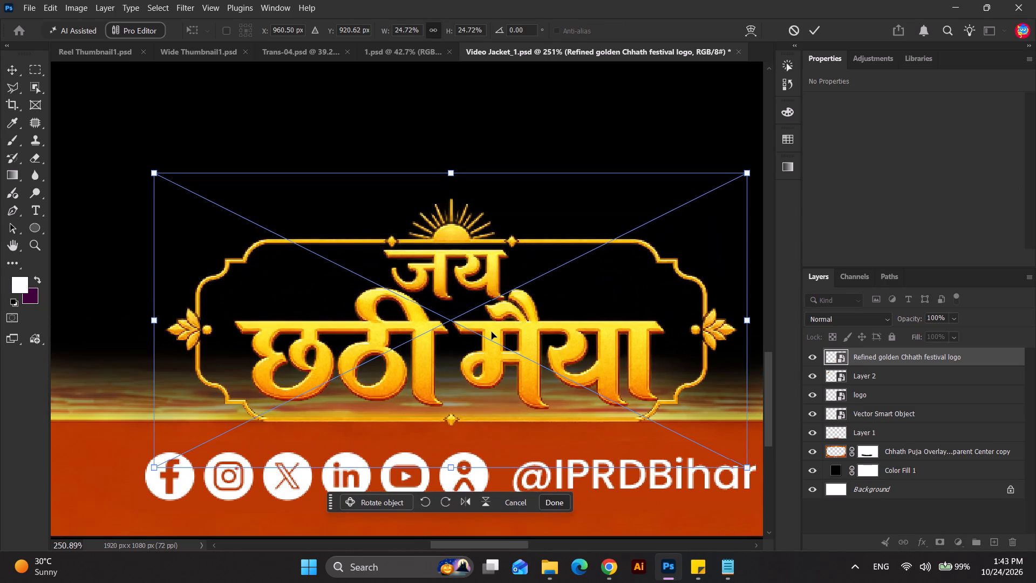
pyautogui.press('Return')
# Center the जय छठी मैया logo horizontally on the canvas and save the document.
pyautogui.scroll(-11, 467, 286)
pyautogui.click(457, 35)
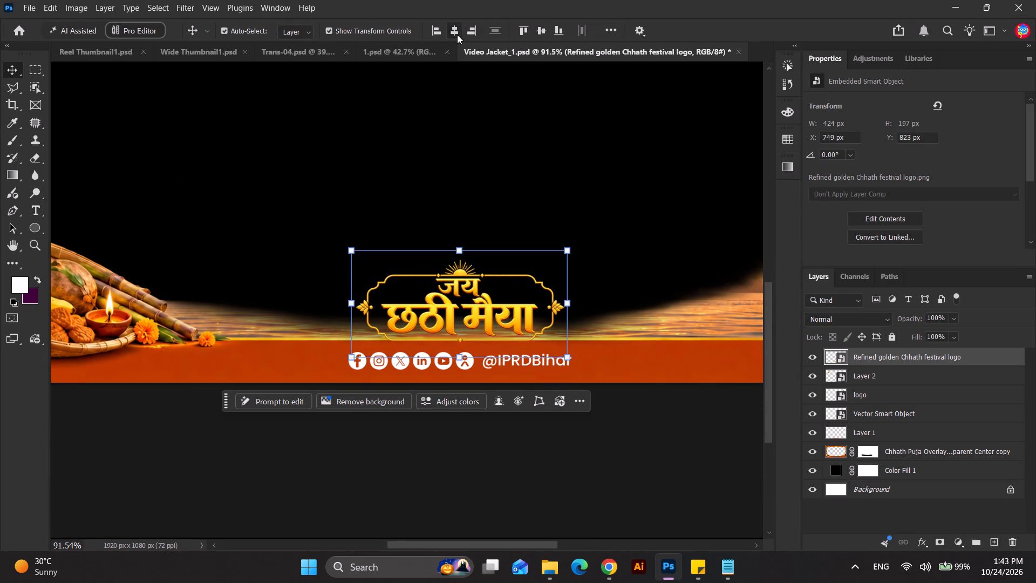
pyautogui.scroll(-9, 471, 318)
pyautogui.click(501, 448)
pyautogui.scroll(-5, 501, 442)
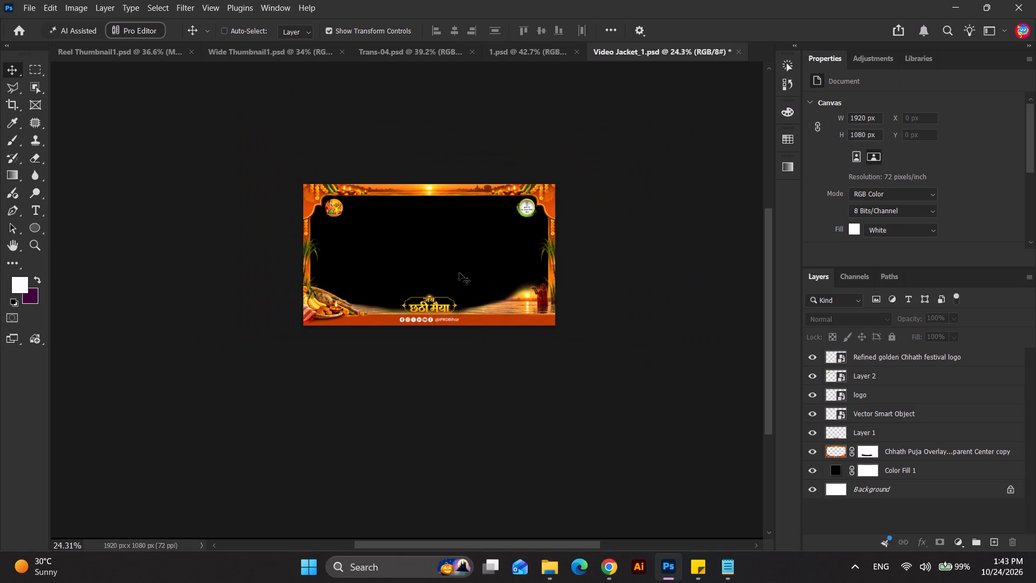
pyautogui.hotkey('ctrl', 's')
# Add a Color Balance adjustment layer clipped to the framed जय छठी मैया logo.
pyautogui.scroll(6, 397, 277)
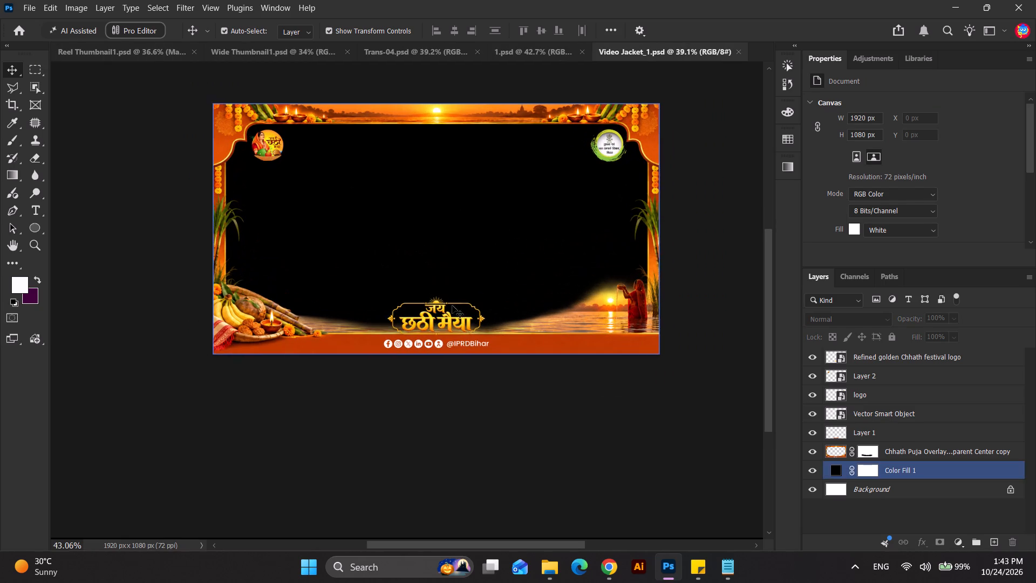
pyautogui.click(449, 321)
pyautogui.scroll(2, 891, 415)
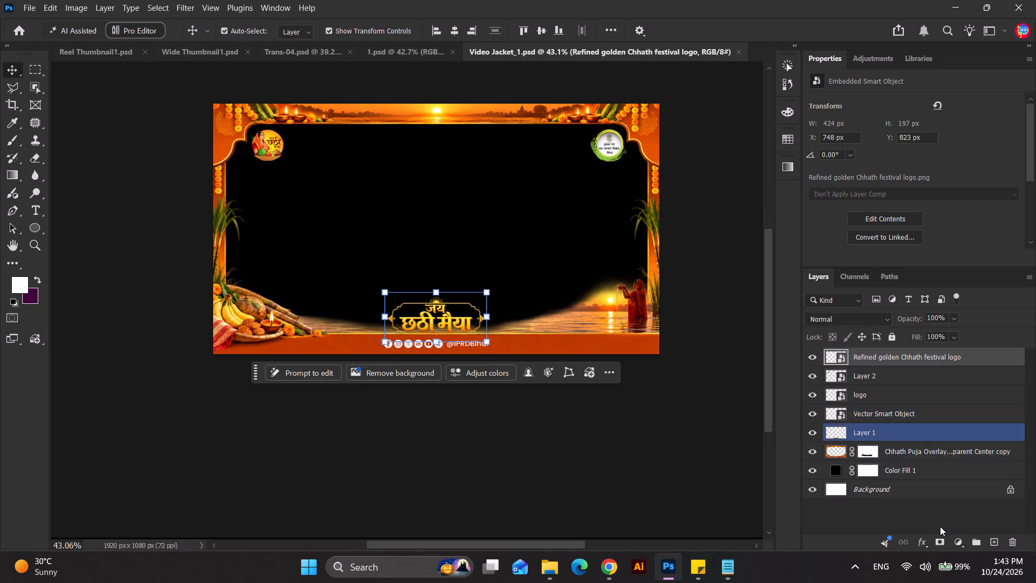
pyautogui.click(958, 539)
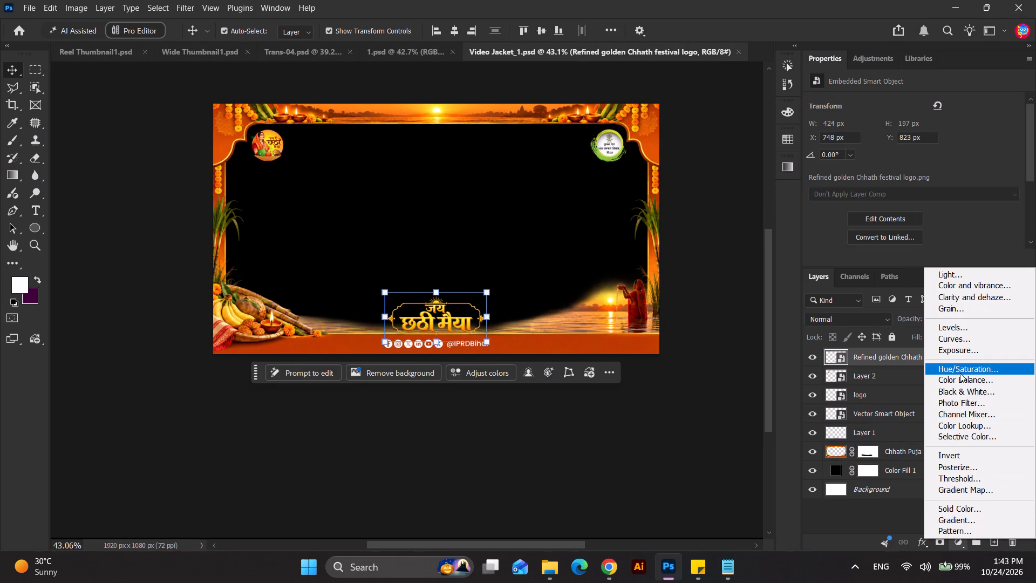
pyautogui.click(960, 377)
pyautogui.keyDown('alt'); pyautogui.click(842, 365); pyautogui.keyUp('alt')
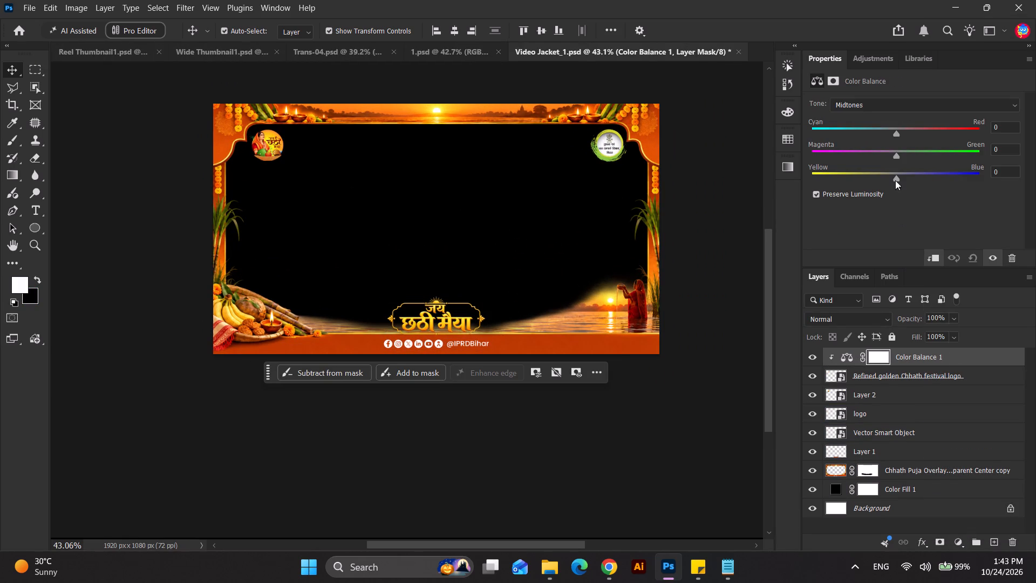
# Set the logo's Color Balance midtones to Cyan-Red +53, Magenta-Green -61 and Yellow-Blue +95.
pyautogui.moveTo(897, 133); pyautogui.dragTo(923, 131)
pyautogui.scroll(3, 574, 301)
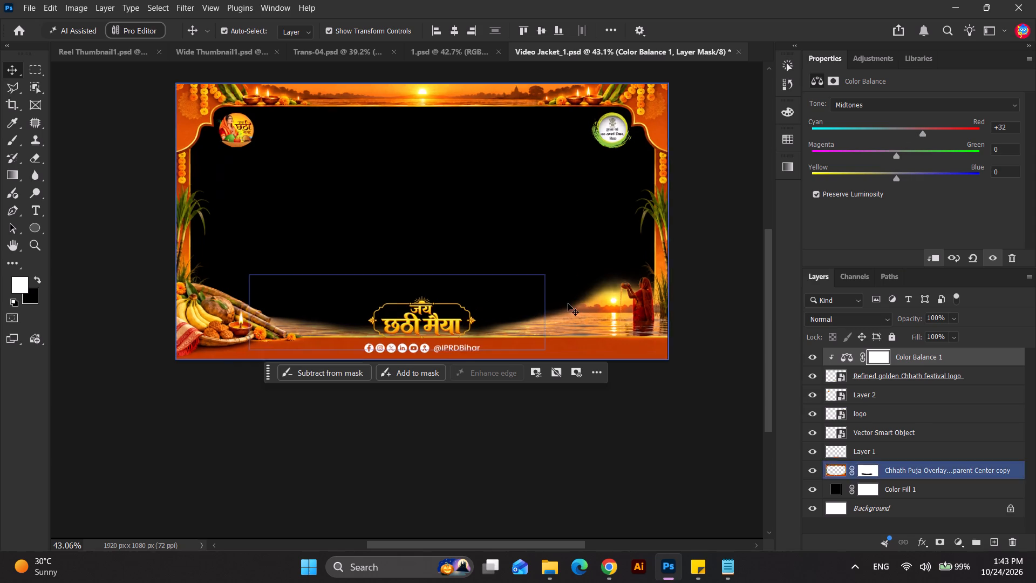
pyautogui.scroll(4, 568, 303)
pyautogui.moveTo(896, 156); pyautogui.dragTo(881, 159)
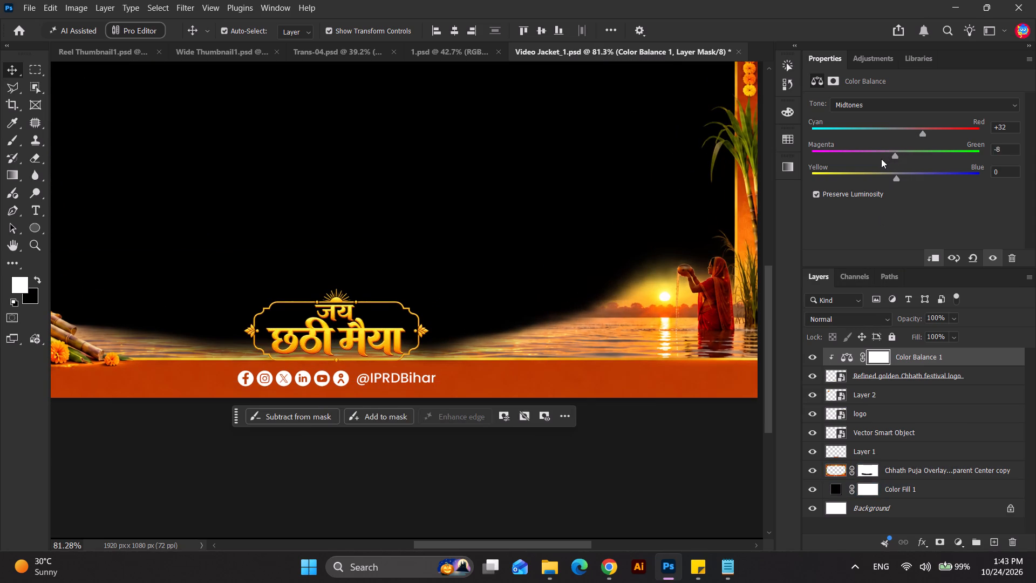
pyautogui.moveTo(881, 159); pyautogui.dragTo(853, 158)
pyautogui.moveTo(853, 158); pyautogui.dragTo(852, 158)
pyautogui.moveTo(896, 178); pyautogui.dragTo(944, 177)
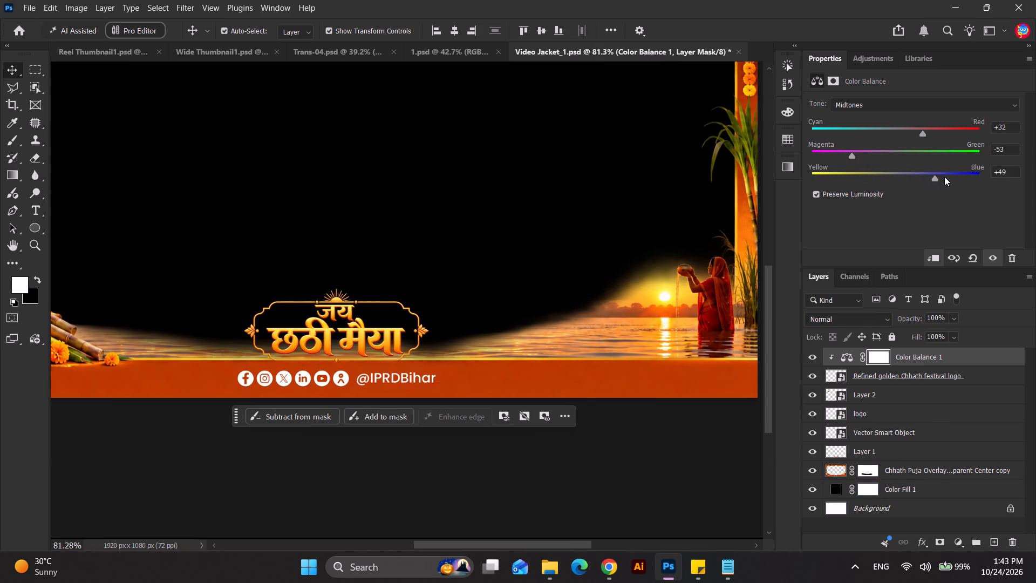
pyautogui.moveTo(944, 177); pyautogui.dragTo(984, 178)
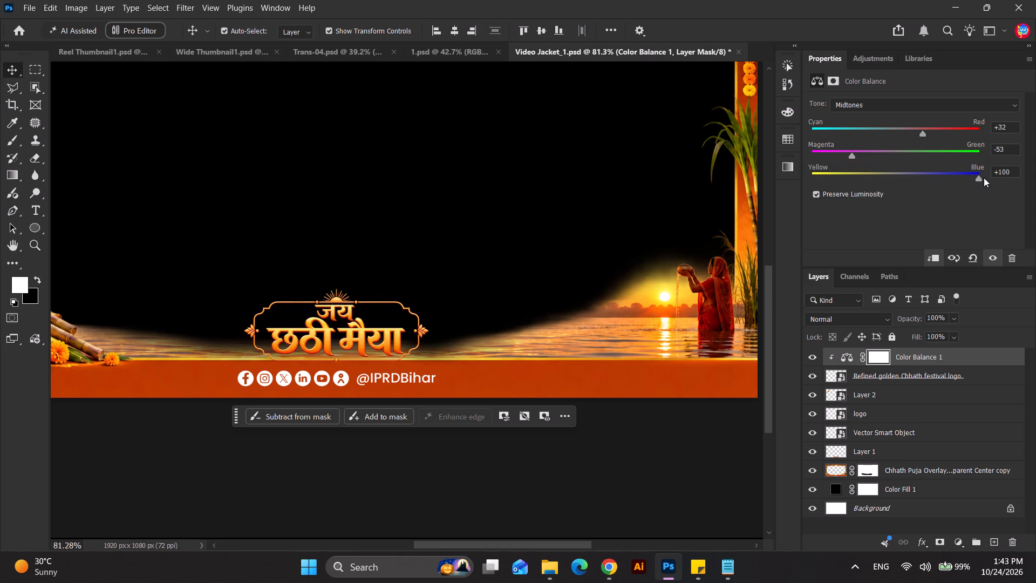
pyautogui.moveTo(984, 178); pyautogui.dragTo(976, 180)
pyautogui.moveTo(924, 134); pyautogui.dragTo(948, 134)
pyautogui.moveTo(948, 134); pyautogui.dragTo(941, 141)
pyautogui.moveTo(851, 157); pyautogui.dragTo(845, 167)
pyautogui.scroll(-9, 614, 313)
pyautogui.click(581, 451)
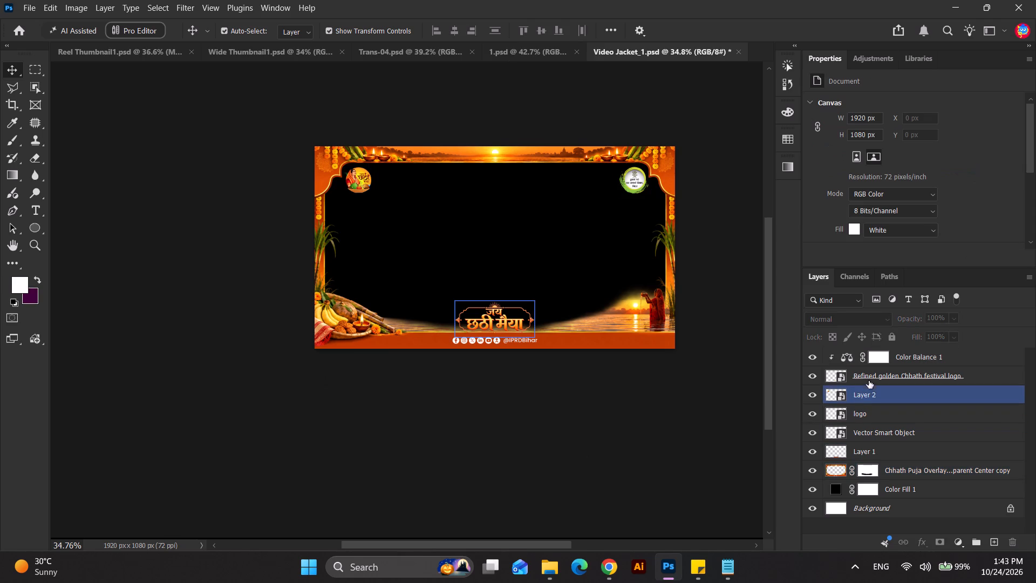
# Convert the Refined golden Chhath festival logo and its Color Balance layer into a single smart object.
pyautogui.keyDown('ctrl'); pyautogui.click(894, 375); pyautogui.keyUp('ctrl')
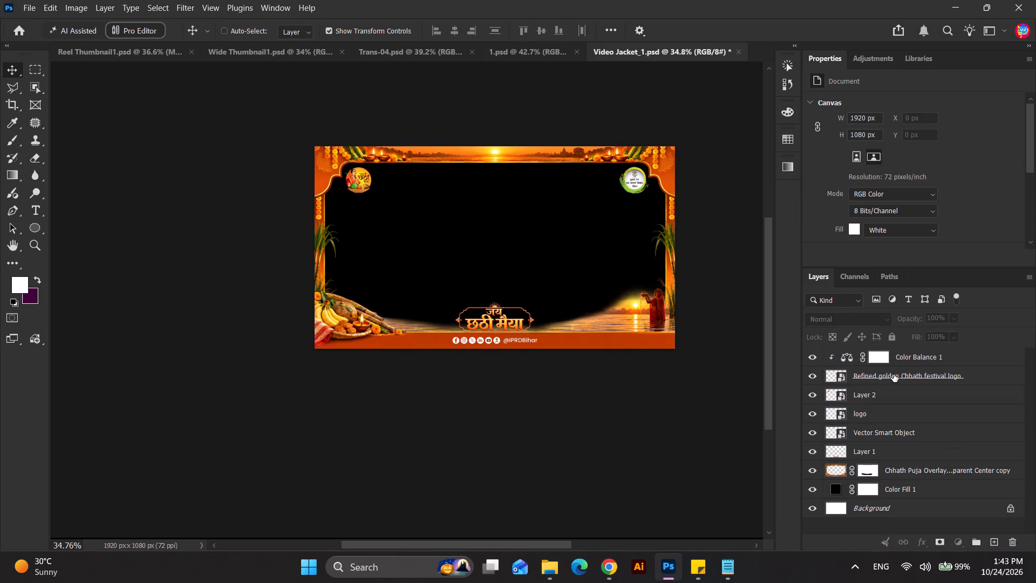
pyautogui.keyDown('ctrl'); pyautogui.click(901, 366); pyautogui.keyUp('ctrl')
pyautogui.rightClick(901, 366)
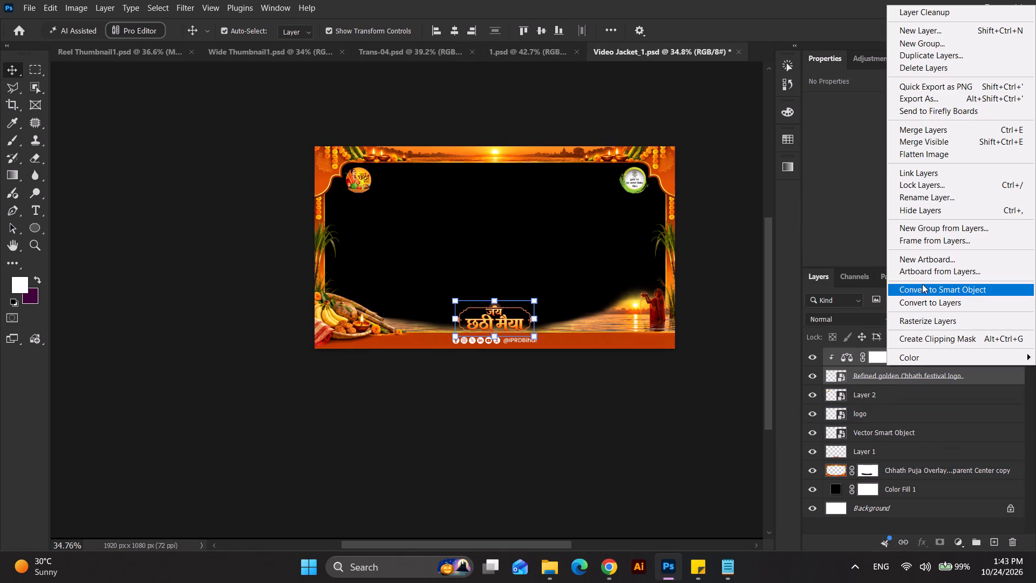
pyautogui.click(922, 288)
pyautogui.click(604, 437)
# Center the recoloured logo smart object horizontally on the canvas and save Video Jacket_1.psd.
pyautogui.scroll(2, 567, 377)
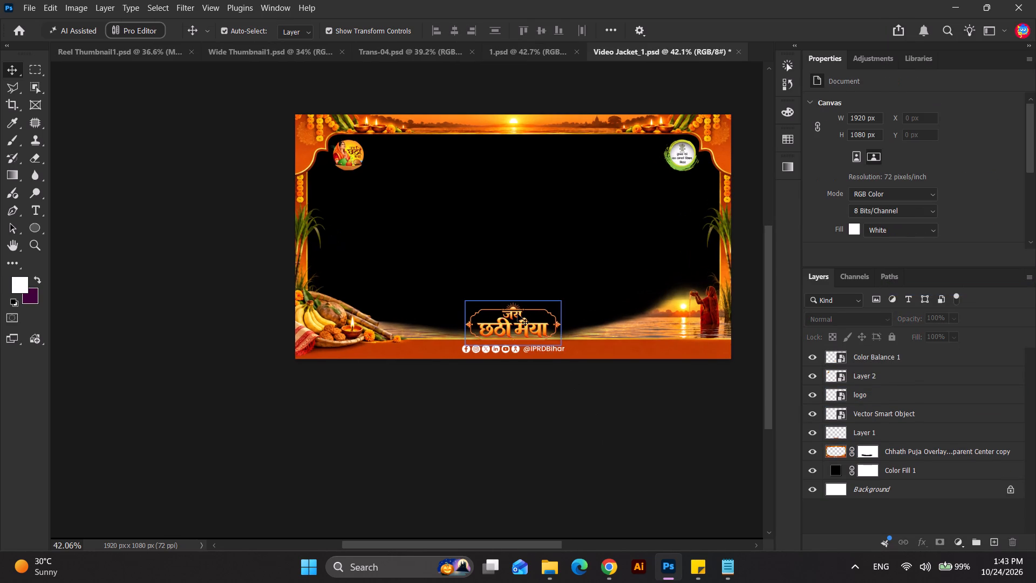
pyautogui.click(517, 313)
pyautogui.click(451, 35)
pyautogui.click(190, 350)
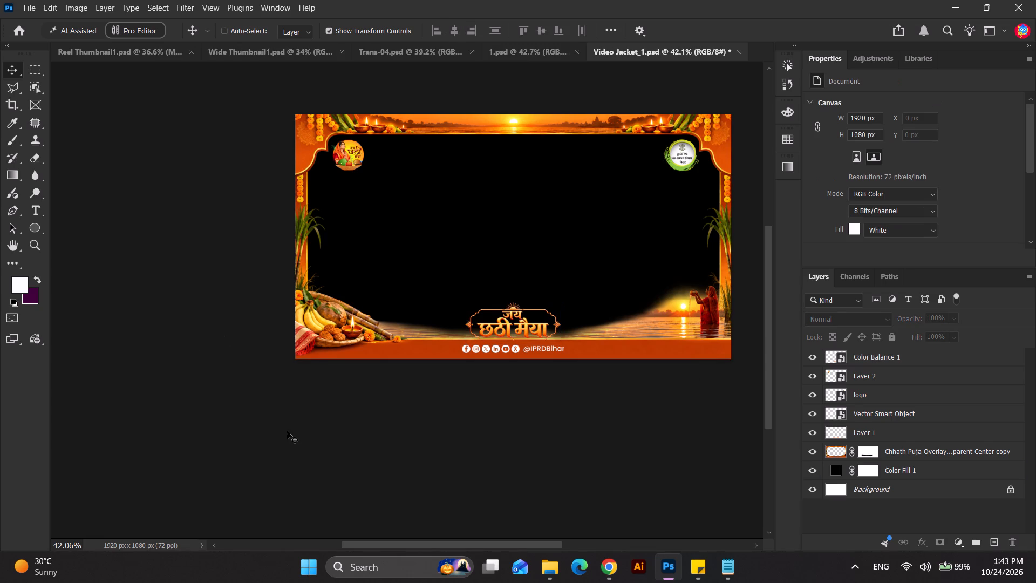
pyautogui.hotkey('ctrl', 's')
# Save a PNG copy of the design as Video Jacket_1 copy in the 24.10.26 folder, using the large file size option.
pyautogui.click(26, 7)
pyautogui.click(64, 177)
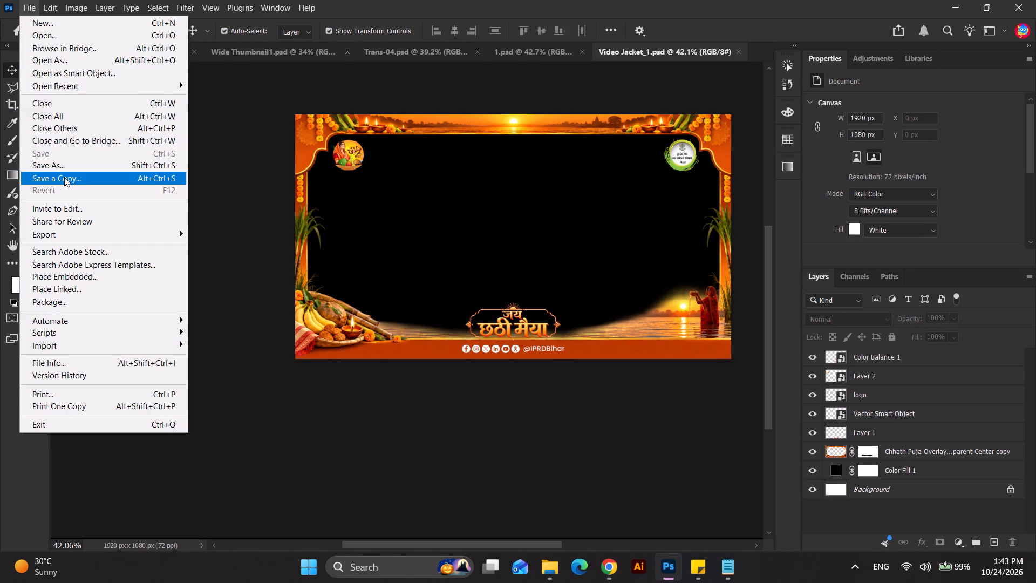
pyautogui.click(120, 241)
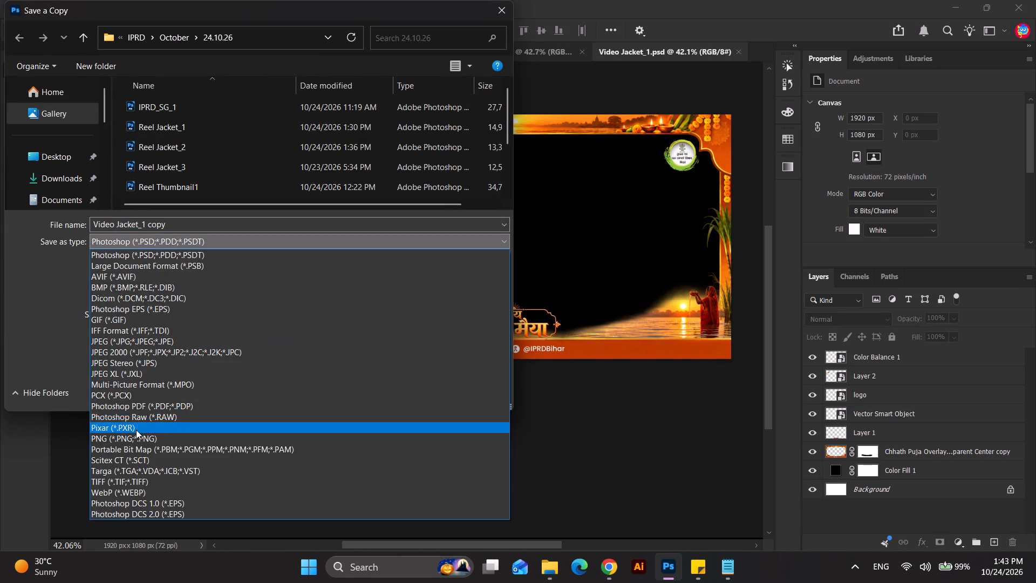
pyautogui.click(136, 437)
pyautogui.click(401, 383)
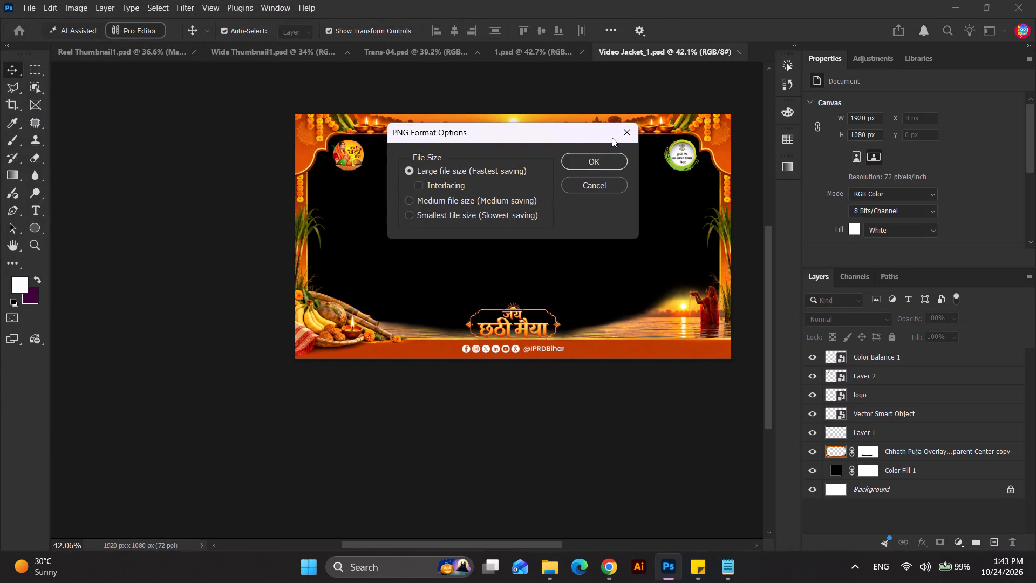
pyautogui.click(603, 169)
# Switch to File Explorer and open Reel Jacket_3.psd from the 24.10.26 folder in Photoshop.
pyautogui.click(553, 565)
pyautogui.click(581, 425)
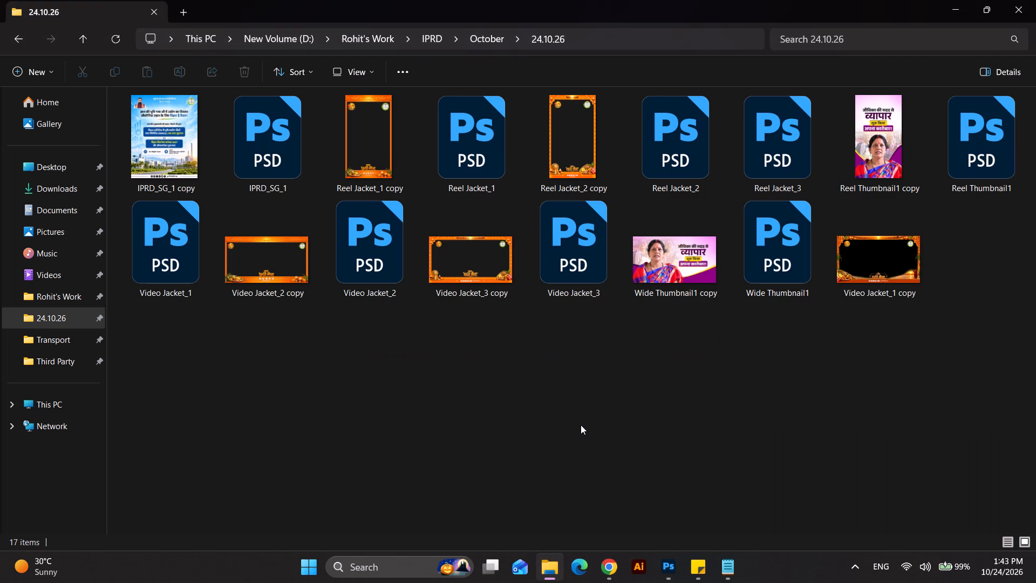
pyautogui.scroll(1, 574, 266)
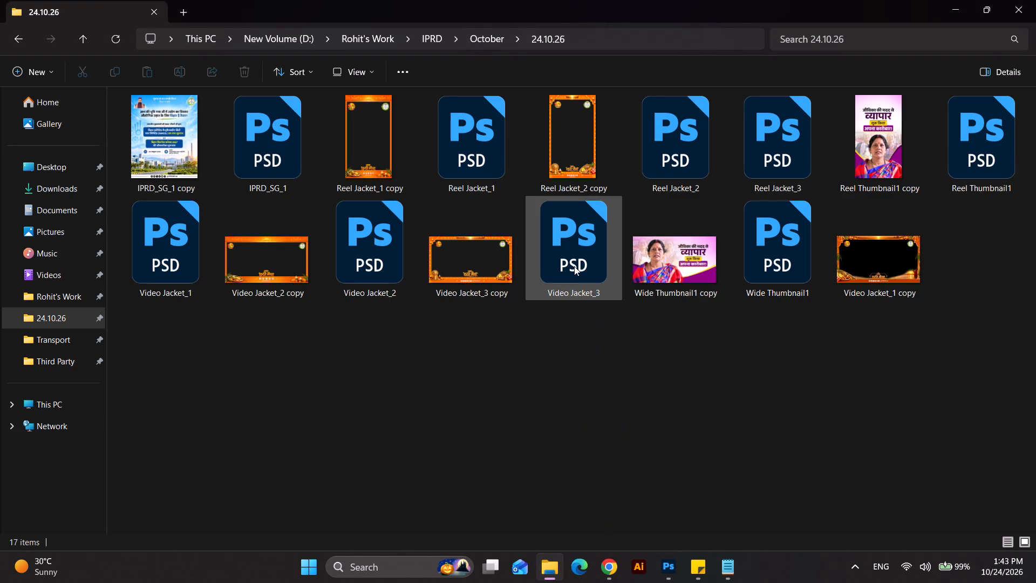
pyautogui.scroll(1, 574, 266)
pyautogui.click(614, 440)
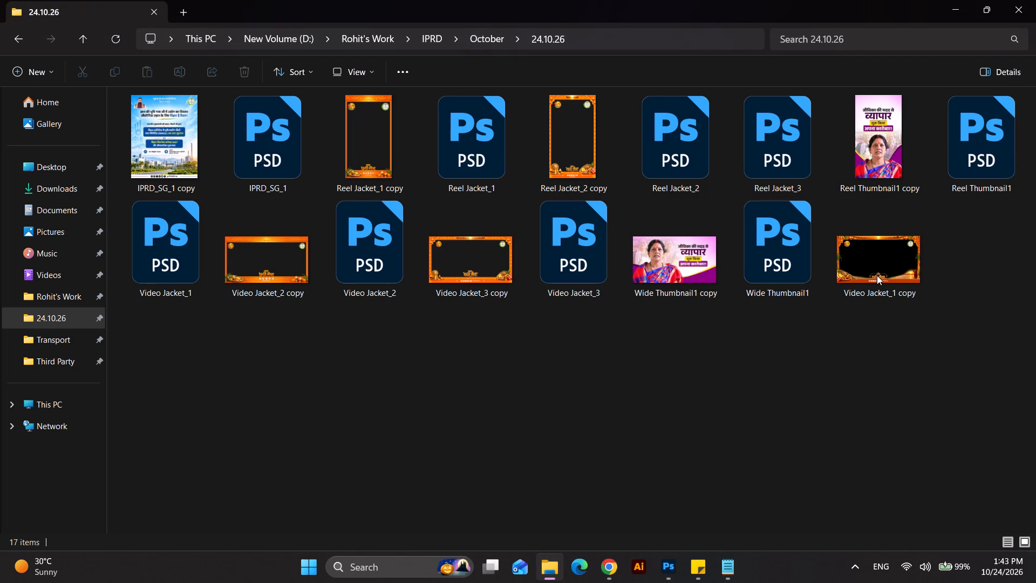
pyautogui.doubleClick(782, 171)
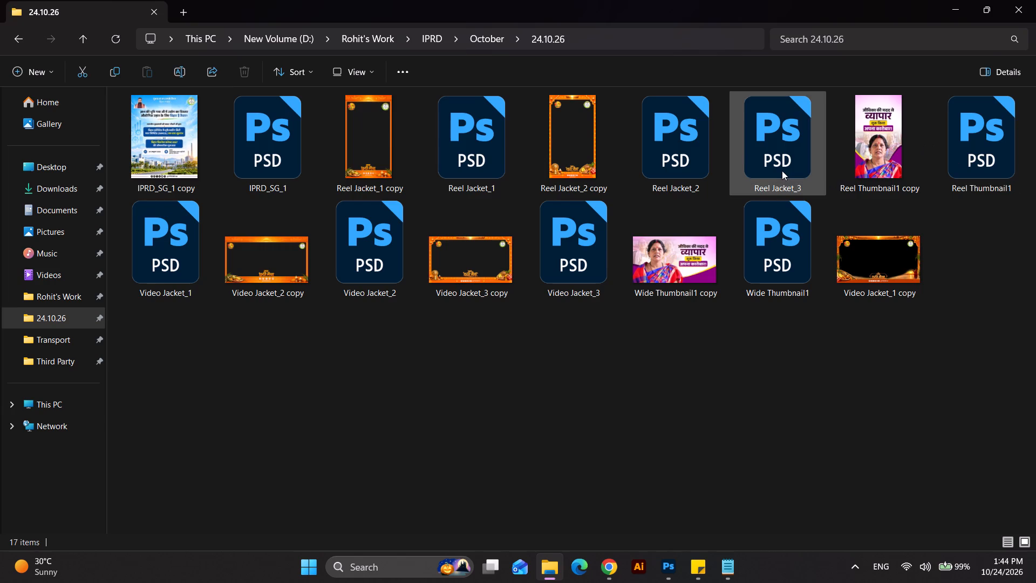
pyautogui.scroll(3, 397, 395)
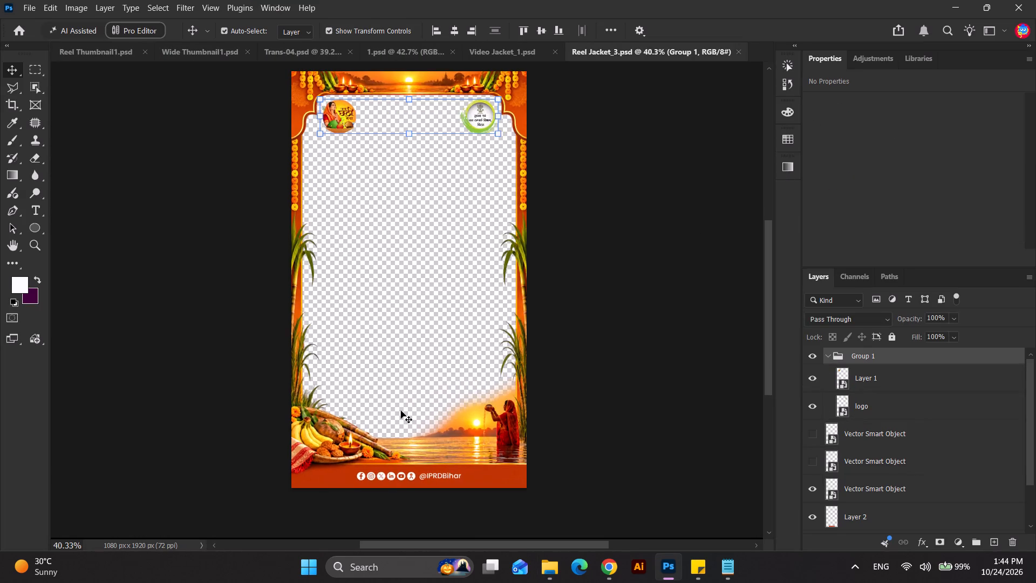
pyautogui.scroll(4, 401, 411)
pyautogui.scroll(3, 445, 463)
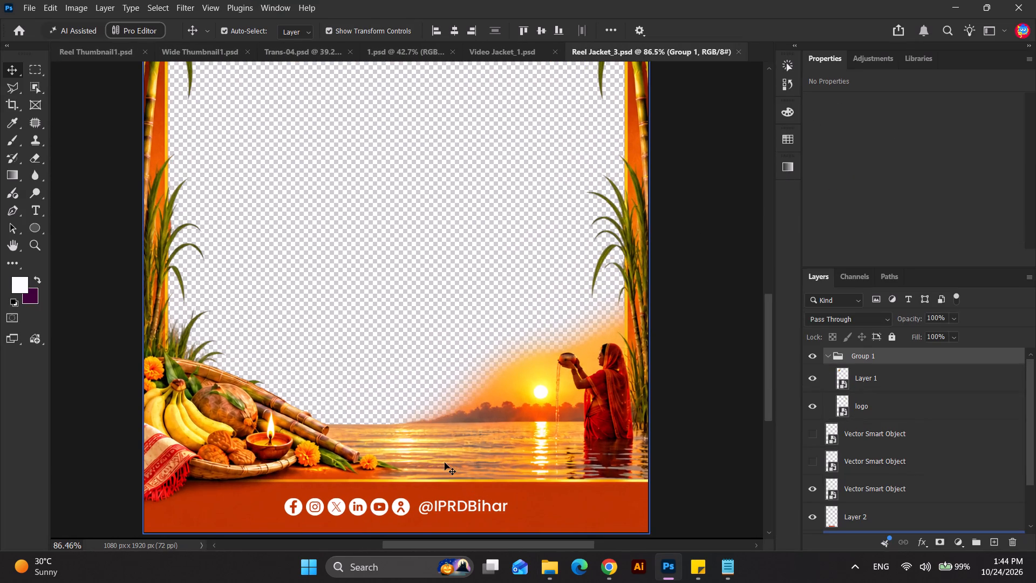
pyautogui.click(439, 465)
# Copy the जय छठी मैया logo smart object from Video Jacket_1.psd and paste it into Reel Jacket_3.psd.
pyautogui.click(462, 54)
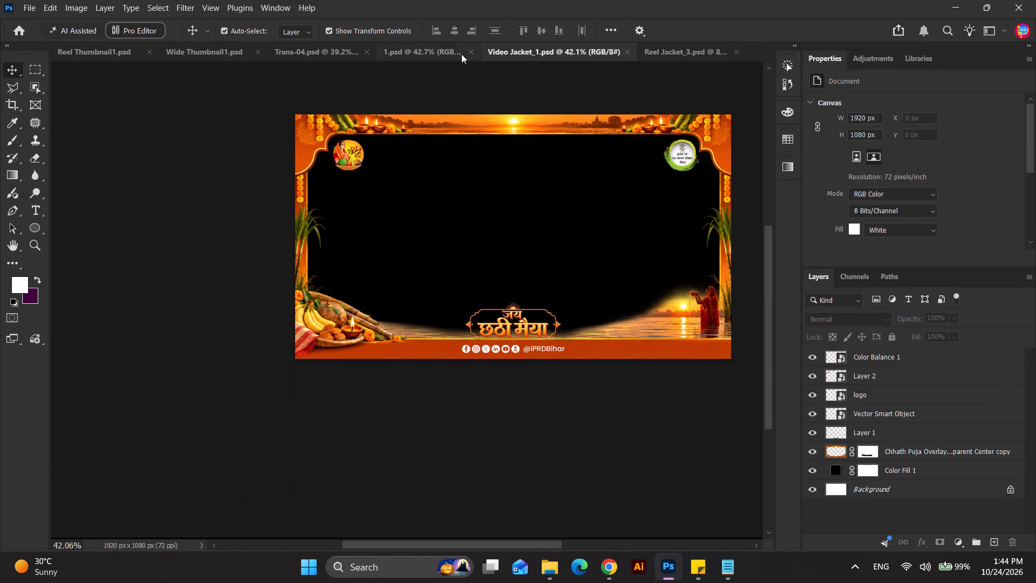
pyautogui.click(519, 321)
pyautogui.click(516, 313)
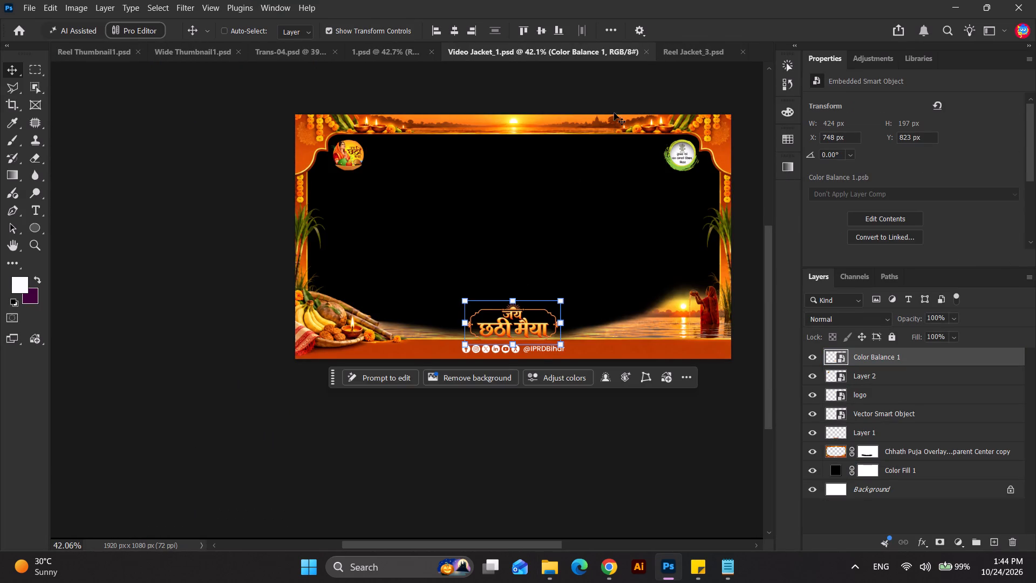
pyautogui.hotkey('ctrl', 'c')
pyautogui.click(662, 45)
pyautogui.hotkey('ctrl', 'v')
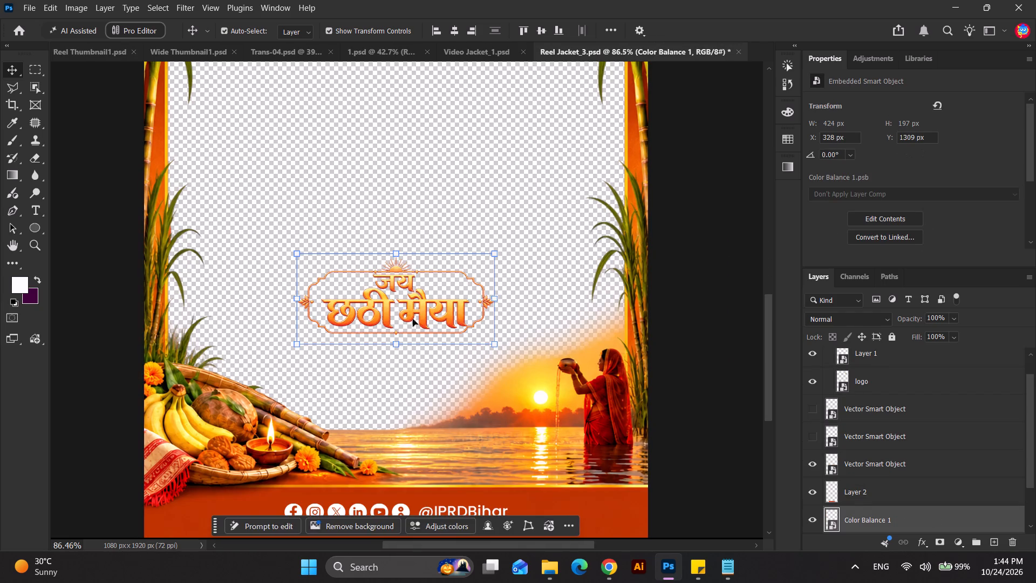
# Move the pasted logo down over the river's upper edge, horizontally centred, at about Y 1526 px, undoing the accidental artwork shift.
pyautogui.moveTo(414, 311); pyautogui.dragTo(418, 466)
pyautogui.keyDown('shift'); pyautogui.click(418, 466); pyautogui.keyUp('shift')
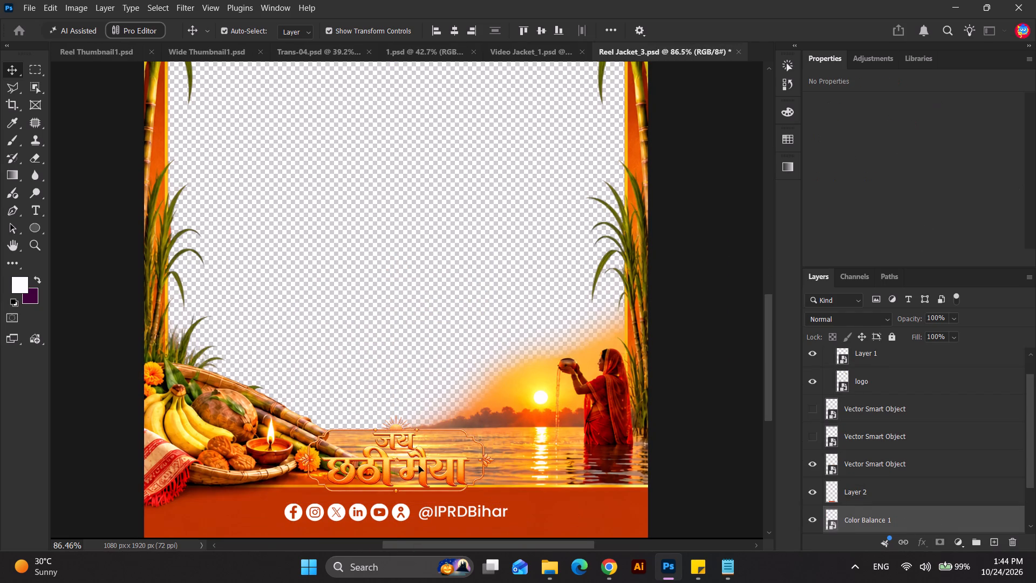
pyautogui.moveTo(420, 456); pyautogui.dragTo(424, 411)
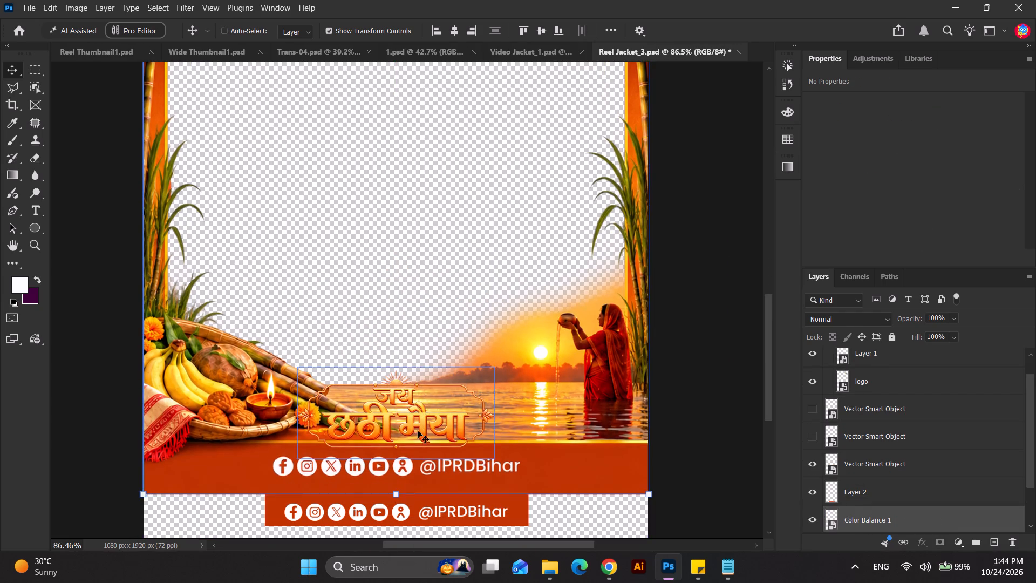
pyautogui.hotkey('ctrl', 'z')
pyautogui.click(709, 381)
pyautogui.click(457, 463)
pyautogui.moveTo(421, 465); pyautogui.dragTo(424, 453)
pyautogui.moveTo(424, 451); pyautogui.dragTo(424, 401)
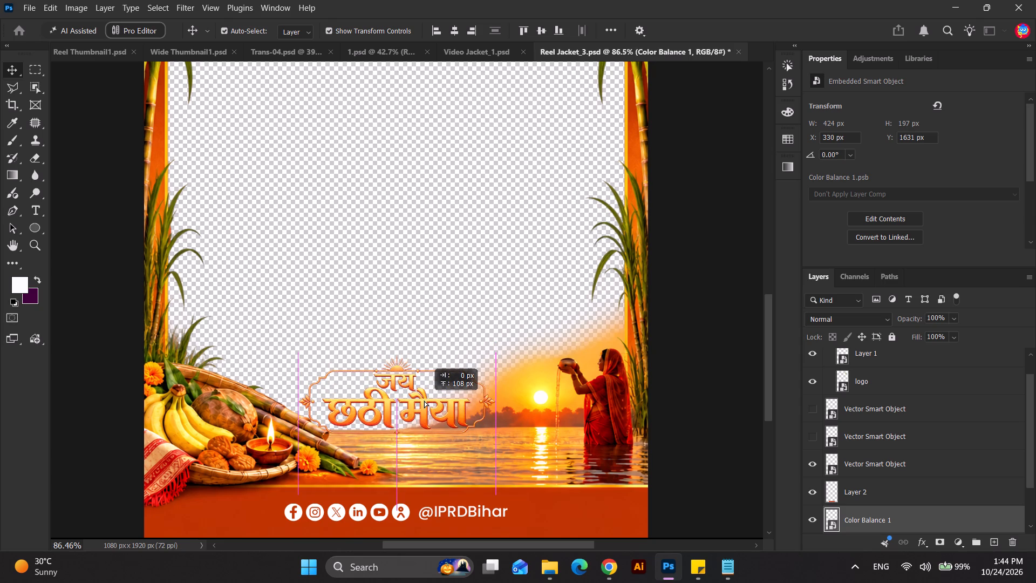
pyautogui.moveTo(424, 401); pyautogui.dragTo(424, 402)
pyautogui.scroll(-6, 443, 381)
pyautogui.click(635, 419)
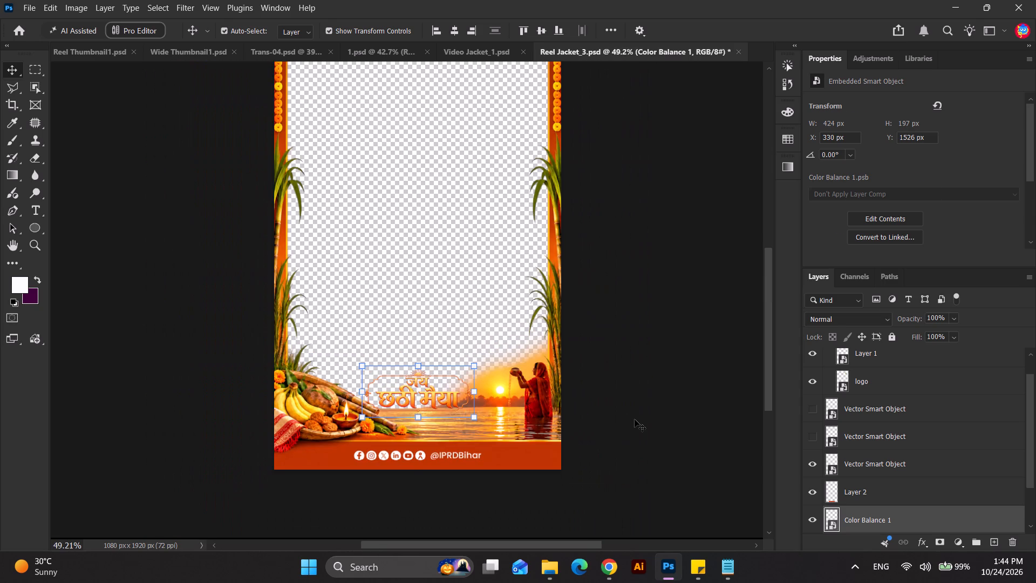
pyautogui.scroll(-6, 635, 419)
pyautogui.scroll(7, 265, 328)
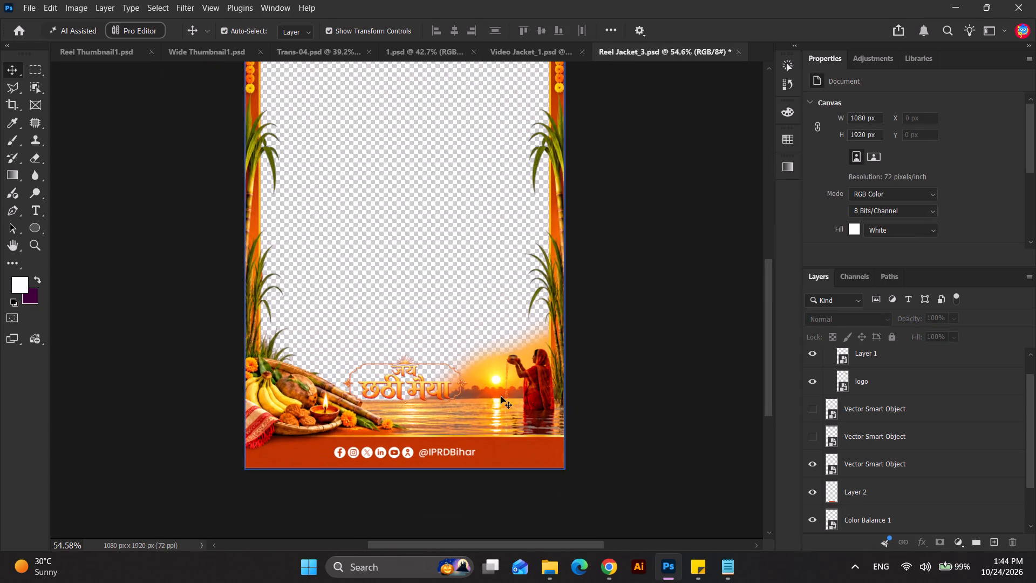
# Add a layer mask to the Chhath Puja by the Ganga copy layer.
pyautogui.click(501, 396)
pyautogui.scroll(-5, 534, 408)
pyautogui.scroll(6, 535, 410)
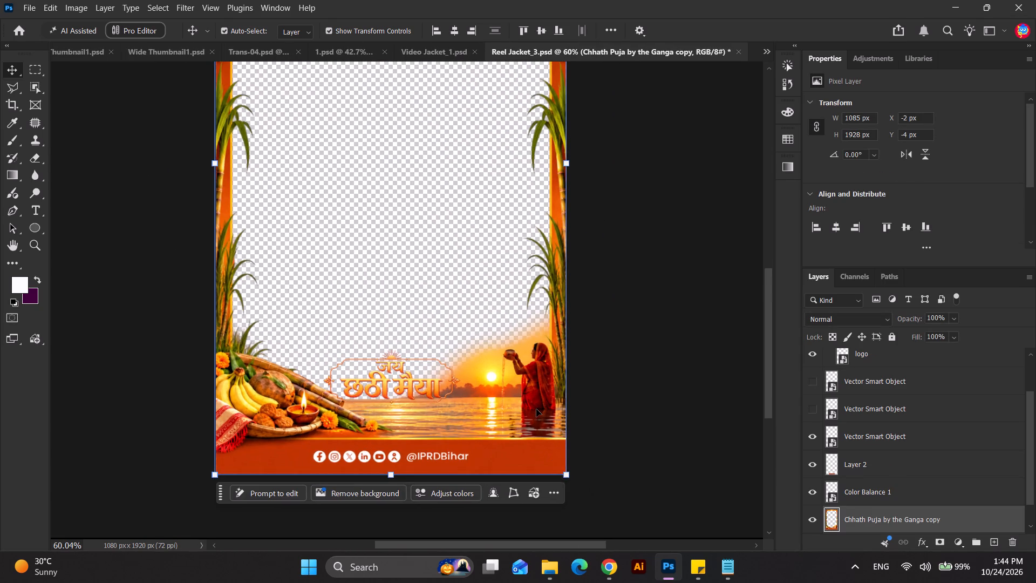
pyautogui.scroll(3, 533, 398)
pyautogui.click(531, 390)
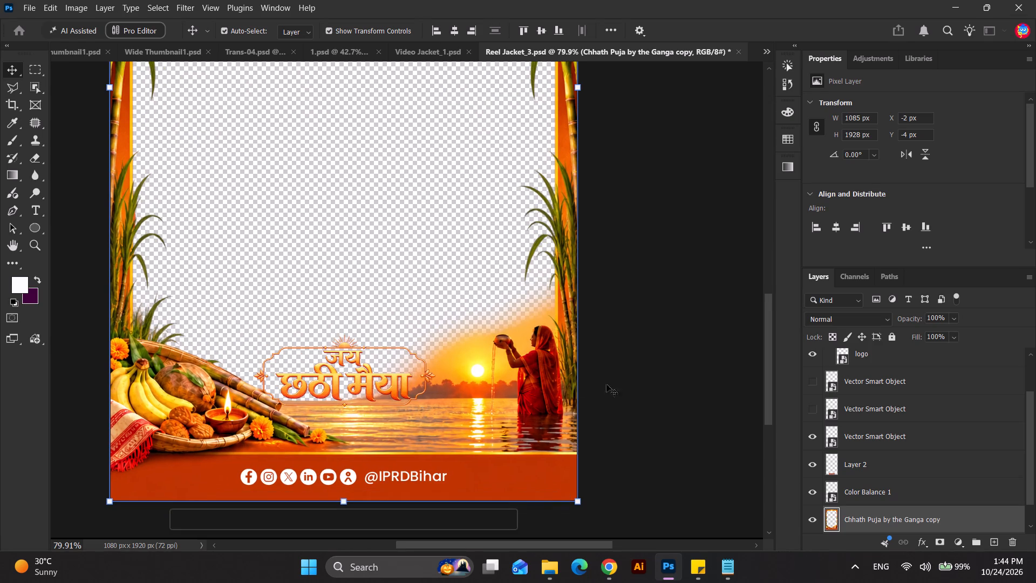
pyautogui.click(917, 523)
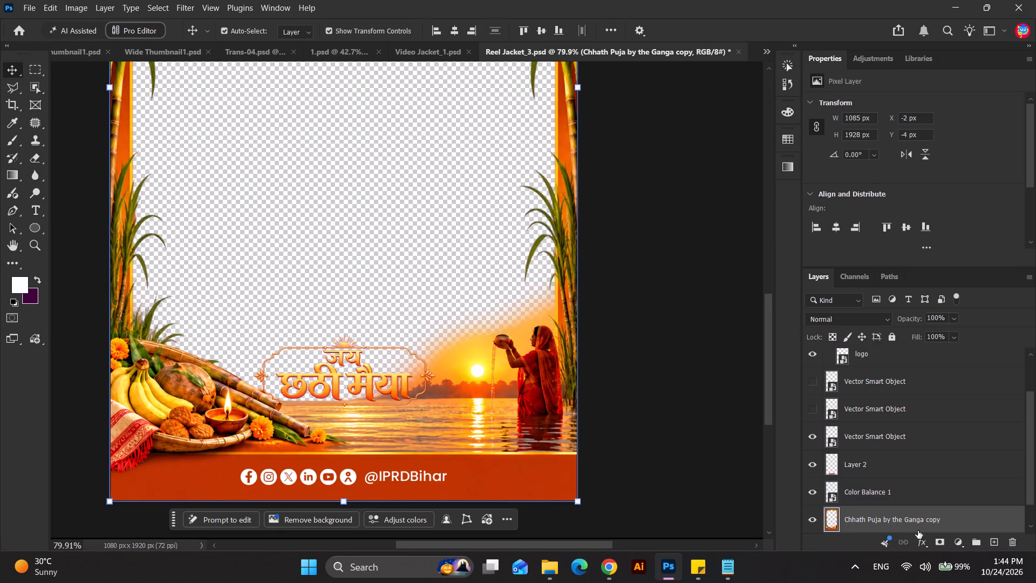
pyautogui.click(938, 543)
# Erase on the mask with a 150 px soft eraser to fade the sunset artwork's inner edge beside the logo.
pyautogui.scroll(2, 264, 410)
pyautogui.scroll(1, 0, 187)
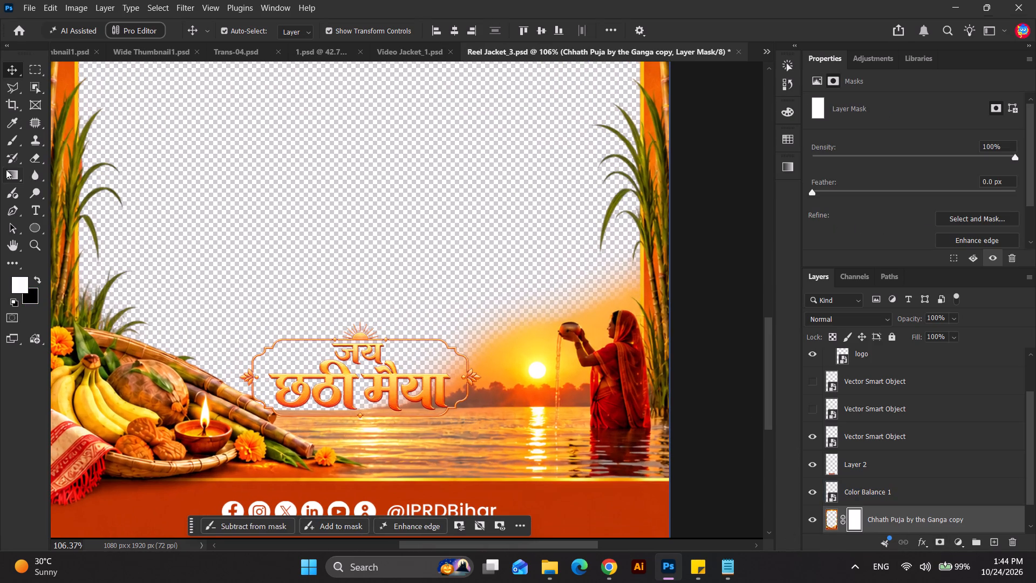
pyautogui.click(27, 157)
pyautogui.click(481, 326)
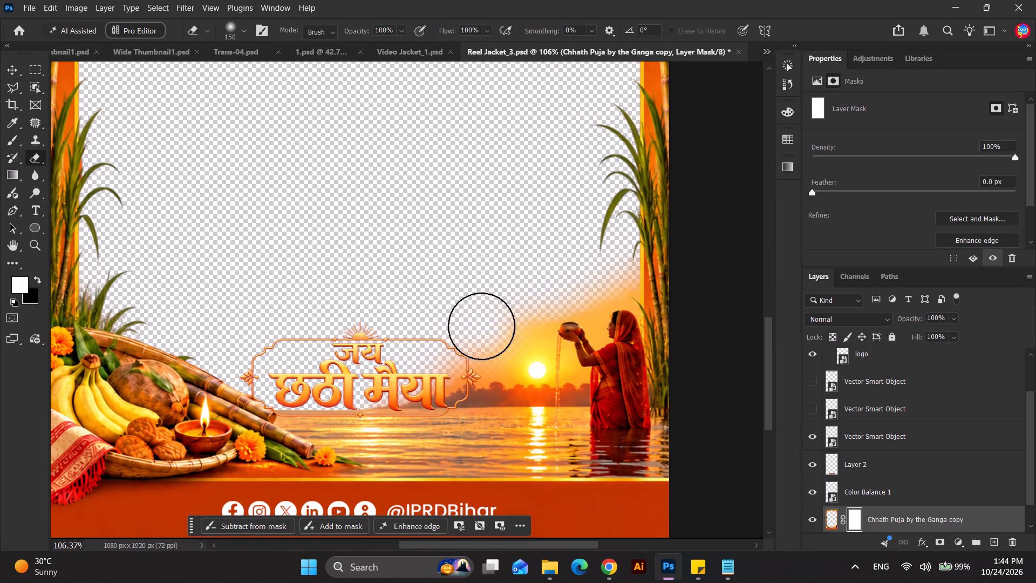
pyautogui.moveTo(529, 300); pyautogui.dragTo(482, 357)
pyautogui.doubleClick(449, 395)
pyautogui.click(467, 366)
pyautogui.click(481, 340)
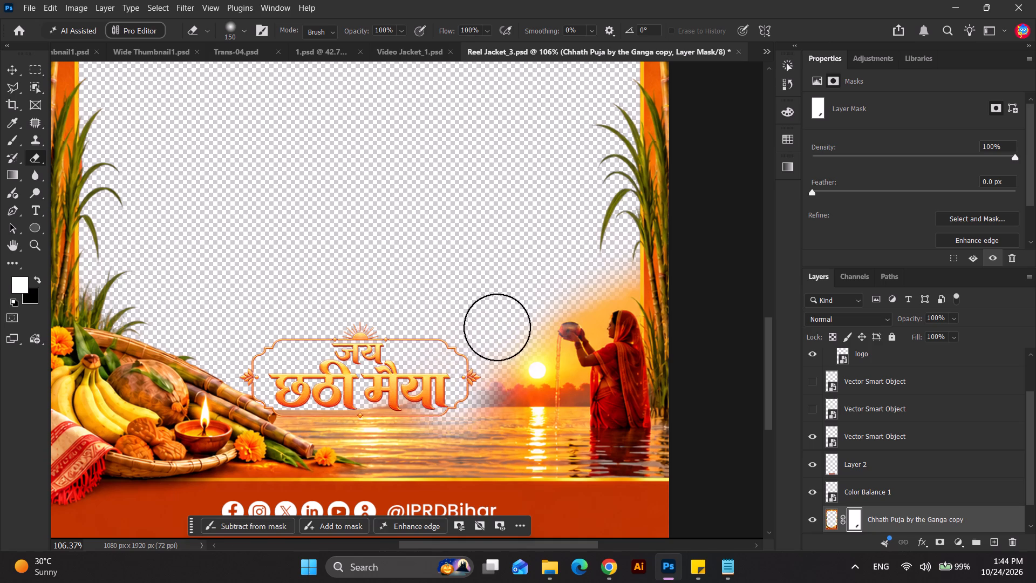
pyautogui.click(513, 307)
pyautogui.click(548, 288)
pyautogui.click(573, 279)
pyautogui.click(583, 275)
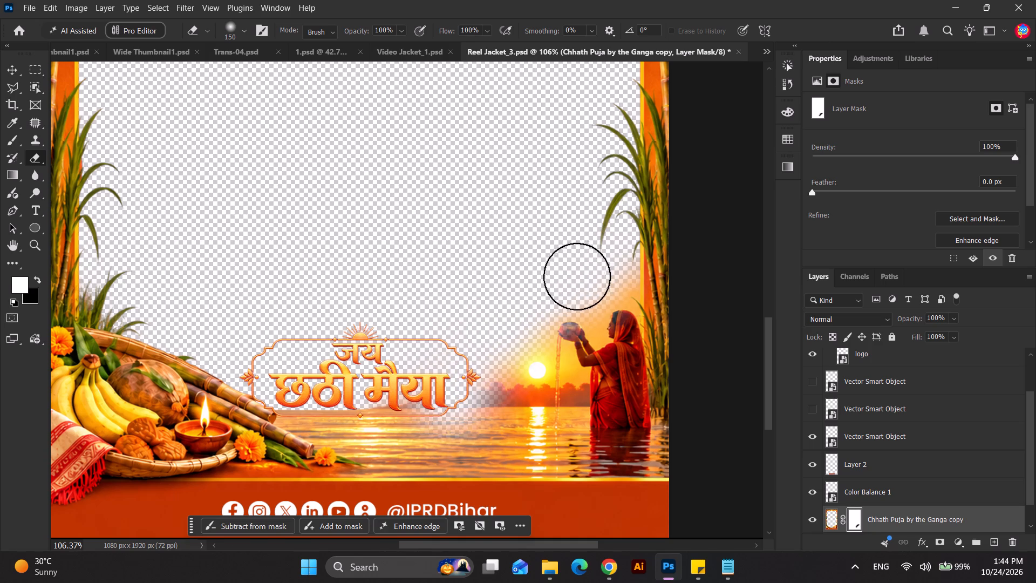
# Fade the water beneath the logo and the sugarcane along the fruit basket's inner edge on the layer mask.
pyautogui.click(380, 410)
pyautogui.moveTo(372, 410); pyautogui.dragTo(259, 370)
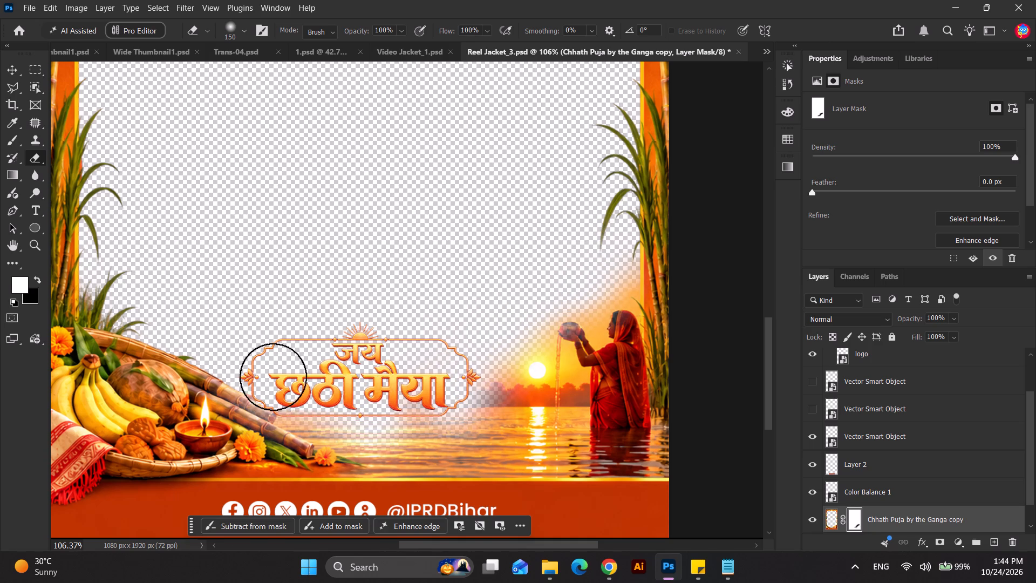
pyautogui.click(328, 427)
pyautogui.click(343, 438)
pyautogui.moveTo(347, 438); pyautogui.dragTo(310, 433)
pyautogui.moveTo(284, 423); pyautogui.dragTo(262, 407)
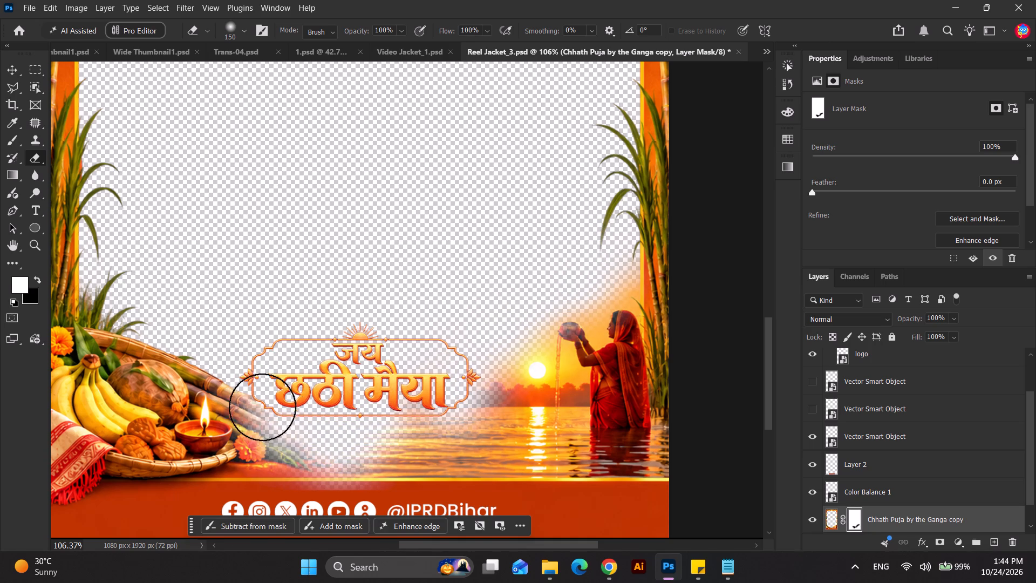
pyautogui.moveTo(262, 407); pyautogui.dragTo(253, 395)
pyautogui.moveTo(274, 407); pyautogui.dragTo(228, 369)
pyautogui.moveTo(235, 367); pyautogui.dragTo(201, 349)
pyautogui.moveTo(212, 352); pyautogui.dragTo(184, 336)
pyautogui.moveTo(209, 348); pyautogui.dragTo(167, 328)
pyautogui.moveTo(161, 322); pyautogui.dragTo(148, 315)
pyautogui.doubleClick(147, 314)
pyautogui.moveTo(153, 314); pyautogui.dragTo(159, 314)
pyautogui.click(169, 316)
# Refine the mask with a 90 px eraser, clearing leftover leaves and sugarcane between the logo and fruit basket.
pyautogui.scroll(-5, 258, 325)
pyautogui.scroll(3, 268, 398)
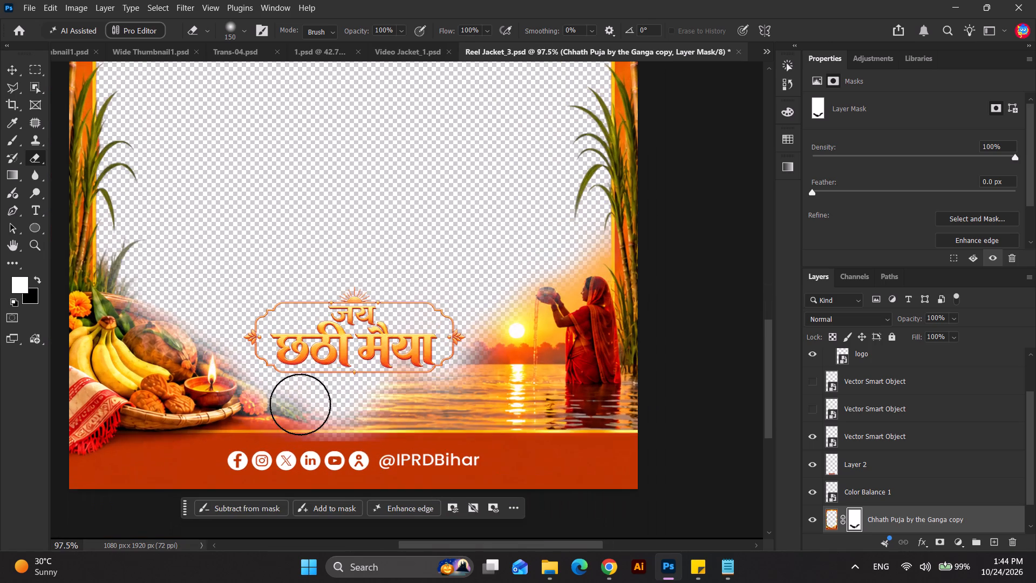
pyautogui.scroll(2, 300, 404)
pyautogui.press('[')
pyautogui.press('[')
pyautogui.press('[')
pyautogui.moveTo(328, 397); pyautogui.dragTo(272, 391)
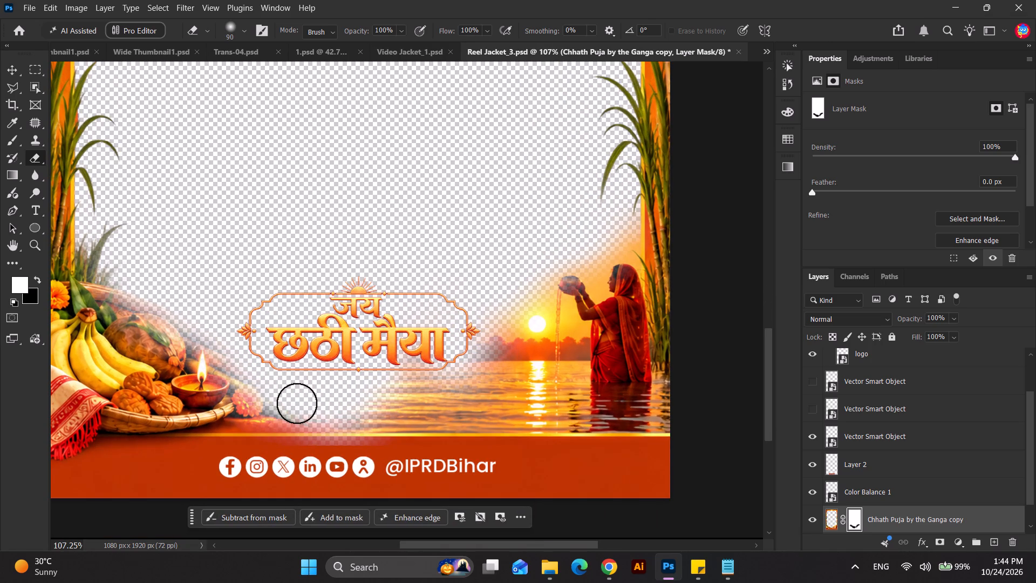
pyautogui.moveTo(295, 403); pyautogui.dragTo(267, 379)
pyautogui.moveTo(288, 391); pyautogui.dragTo(257, 355)
pyautogui.moveTo(256, 349); pyautogui.dragTo(217, 319)
pyautogui.moveTo(222, 328); pyautogui.dragTo(191, 311)
pyautogui.moveTo(208, 321); pyautogui.dragTo(186, 313)
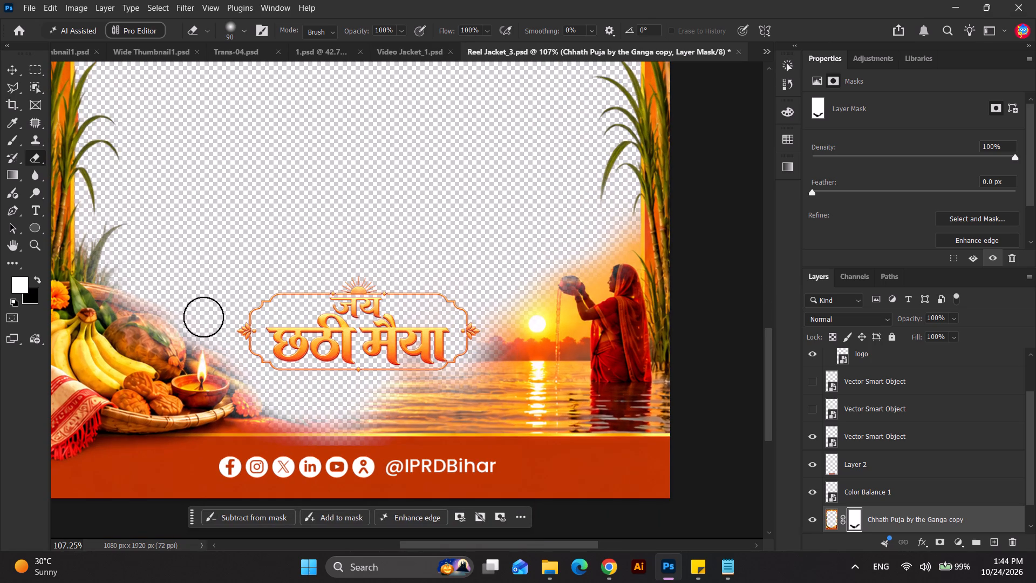
pyautogui.moveTo(203, 317); pyautogui.dragTo(189, 306)
pyautogui.moveTo(207, 317); pyautogui.dragTo(192, 303)
pyautogui.moveTo(199, 307); pyautogui.dragTo(162, 296)
pyautogui.click(163, 296)
# Add a black Solid Color fill layer directly above the Background layer.
pyautogui.scroll(-4, 901, 512)
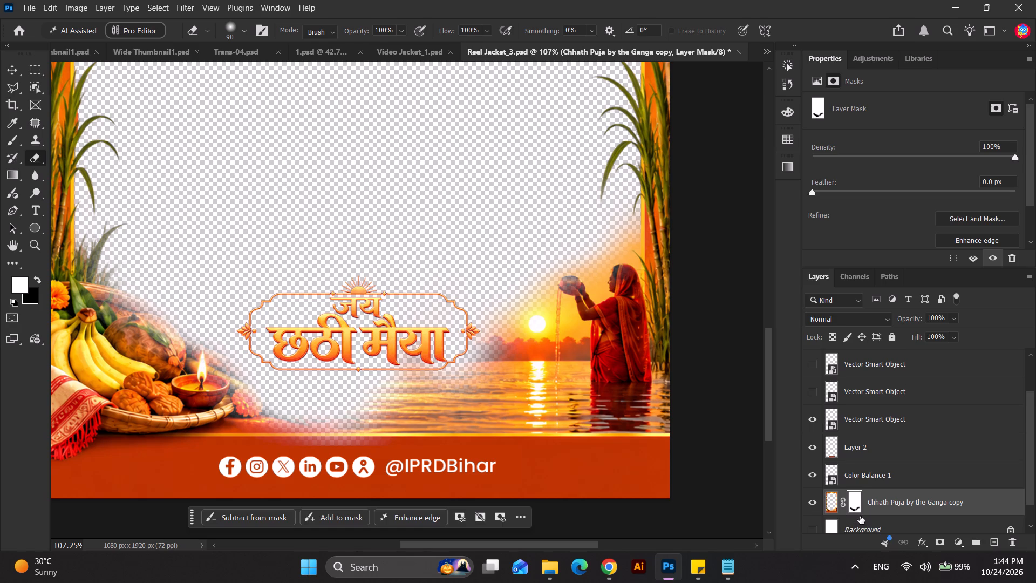
pyautogui.click(860, 516)
pyautogui.click(959, 544)
pyautogui.click(933, 515)
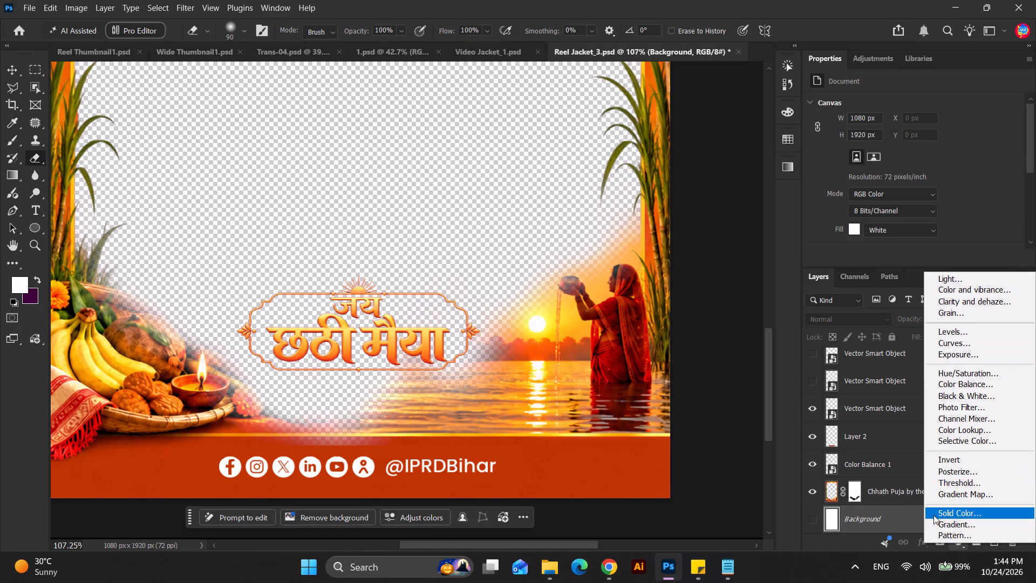
pyautogui.moveTo(693, 398); pyautogui.dragTo(681, 464)
pyautogui.click(949, 258)
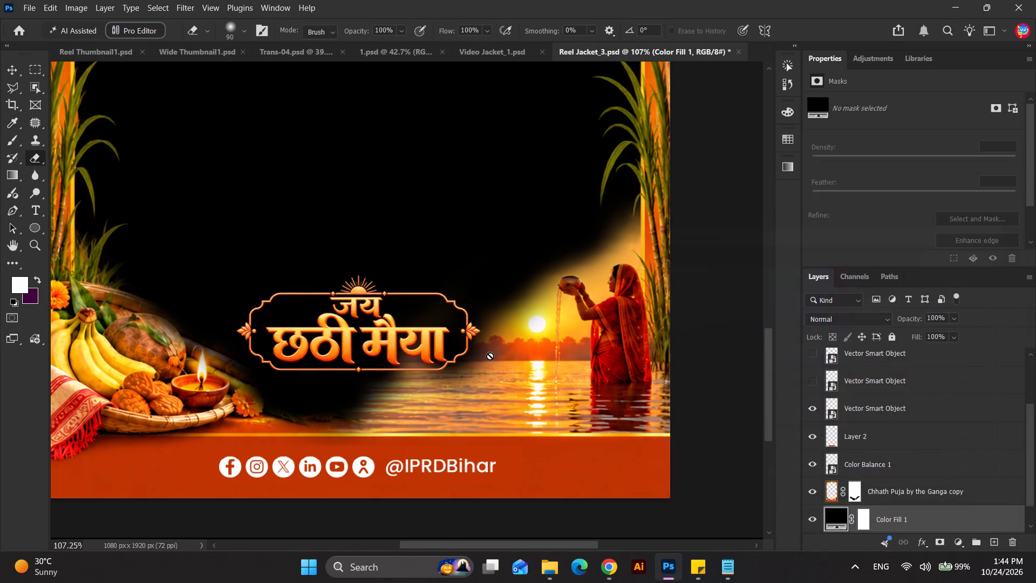
# Enlarge the eraser to 150 px and then 200 px, fading the sunset glow between the logo and the woman on the artwork mask.
pyautogui.scroll(4, 490, 356)
pyautogui.press(']')
pyautogui.press(']')
pyautogui.click(855, 493)
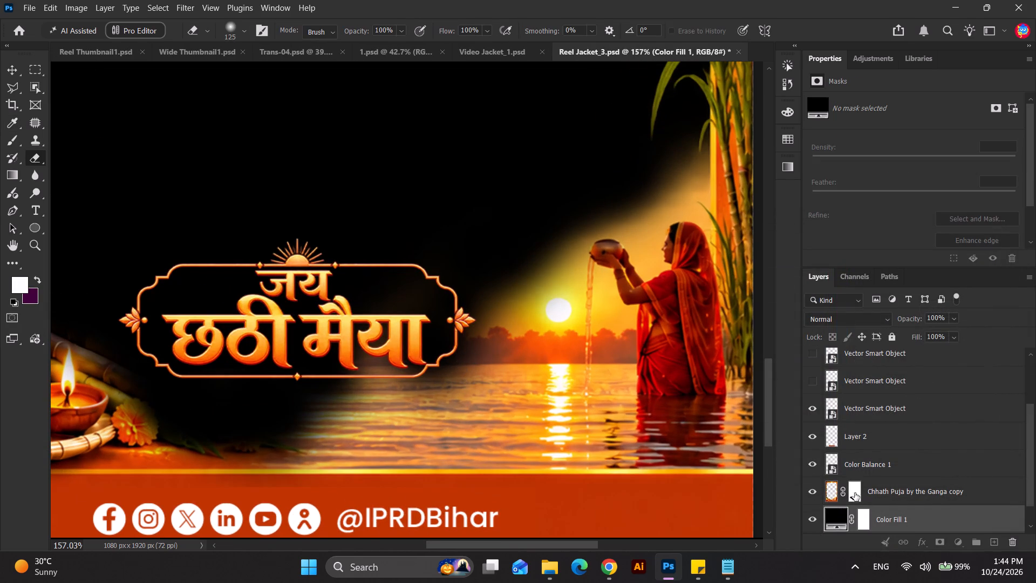
pyautogui.press(']')
pyautogui.click(491, 297)
pyautogui.click(518, 237)
pyautogui.click(536, 215)
pyautogui.click(556, 199)
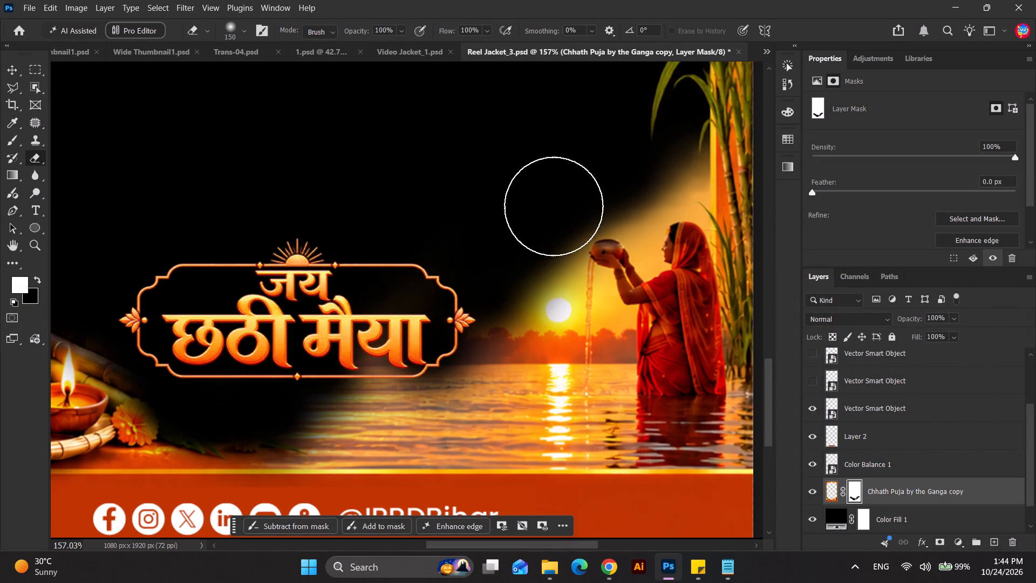
pyautogui.press(']')
pyautogui.press(']')
pyautogui.click(526, 236)
pyautogui.click(492, 254)
pyautogui.doubleClick(581, 169)
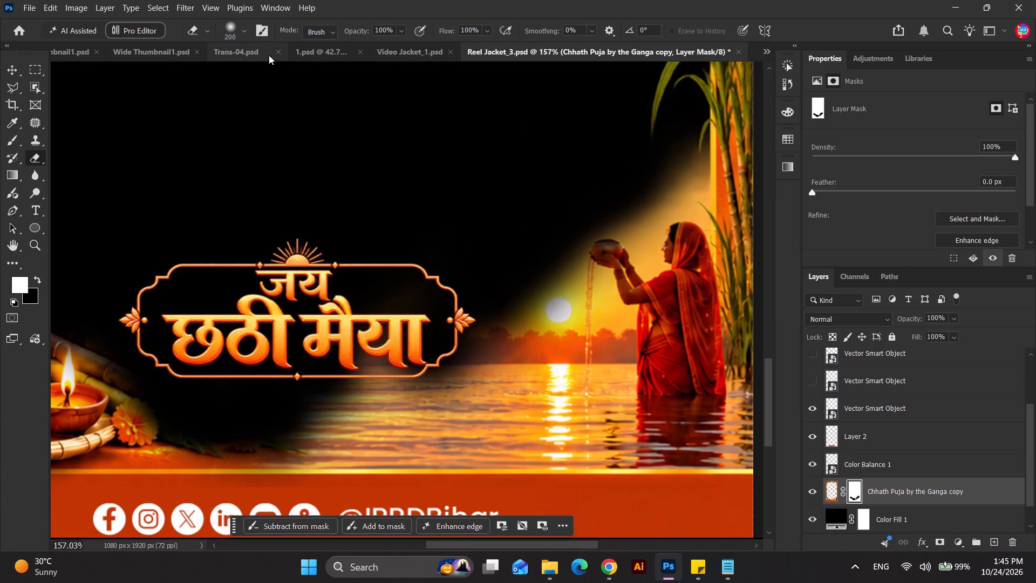
# Using an eraser at 0% hardness and 250 px, soften the mask around the logo's sunset side and the water beneath it.
pyautogui.click(238, 33)
pyautogui.click(244, 112)
pyautogui.moveTo(247, 105); pyautogui.dragTo(293, 105)
pyautogui.click(293, 105)
pyautogui.moveTo(270, 106); pyautogui.dragTo(160, 122)
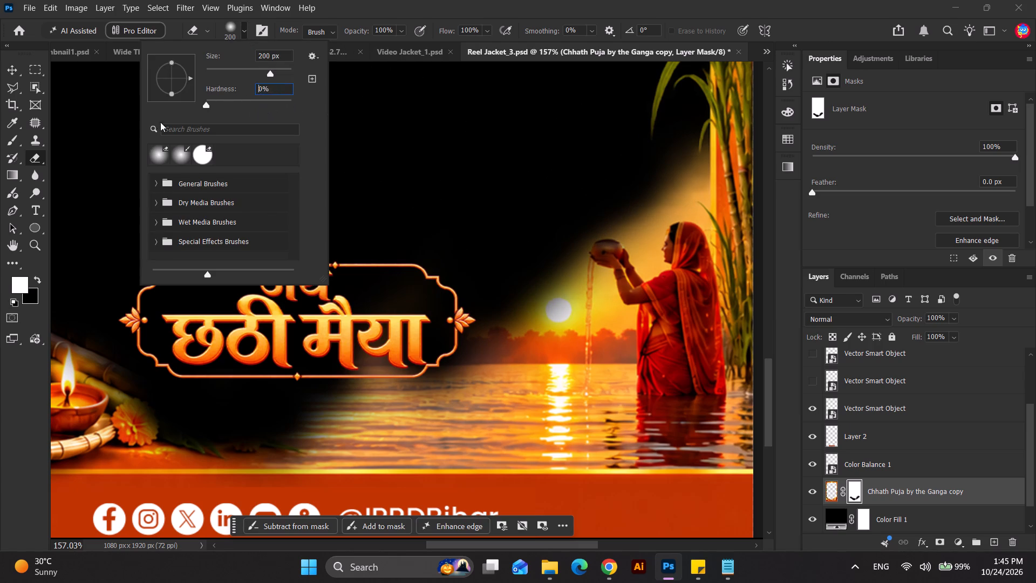
pyautogui.moveTo(160, 122); pyautogui.dragTo(152, 122)
pyautogui.click(573, 160)
pyautogui.press(']')
pyautogui.moveTo(455, 298); pyautogui.dragTo(451, 304)
pyautogui.click(432, 328)
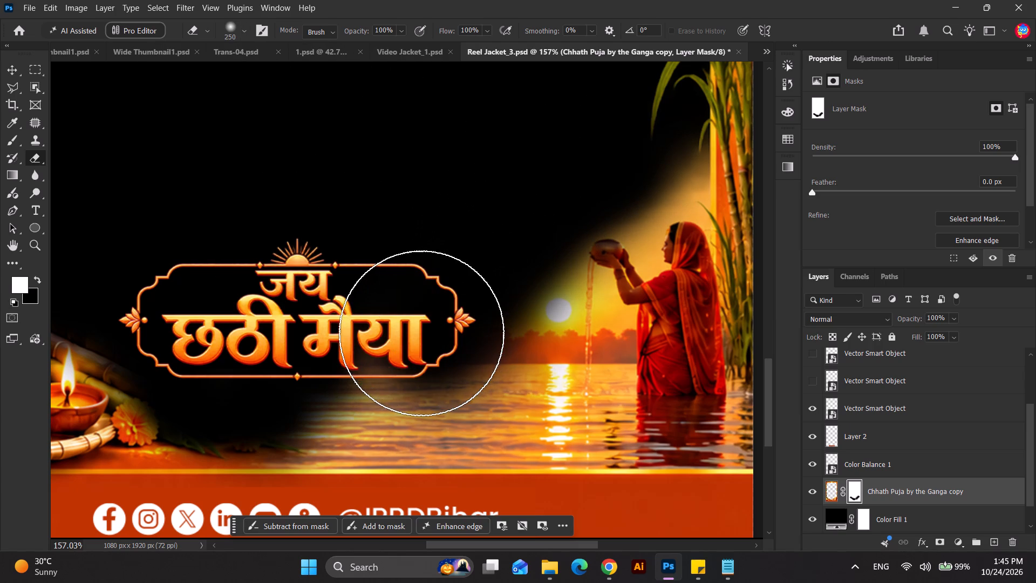
pyautogui.moveTo(427, 363); pyautogui.dragTo(417, 365)
pyautogui.click(331, 365)
pyautogui.click(308, 371)
pyautogui.click(322, 371)
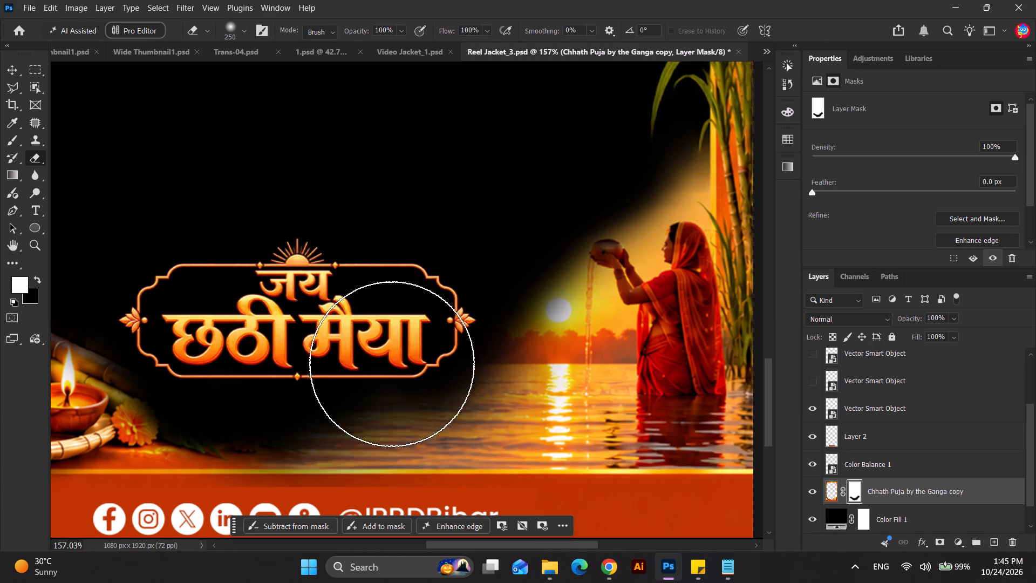
pyautogui.click(392, 363)
pyautogui.click(405, 363)
pyautogui.click(413, 363)
pyautogui.click(456, 334)
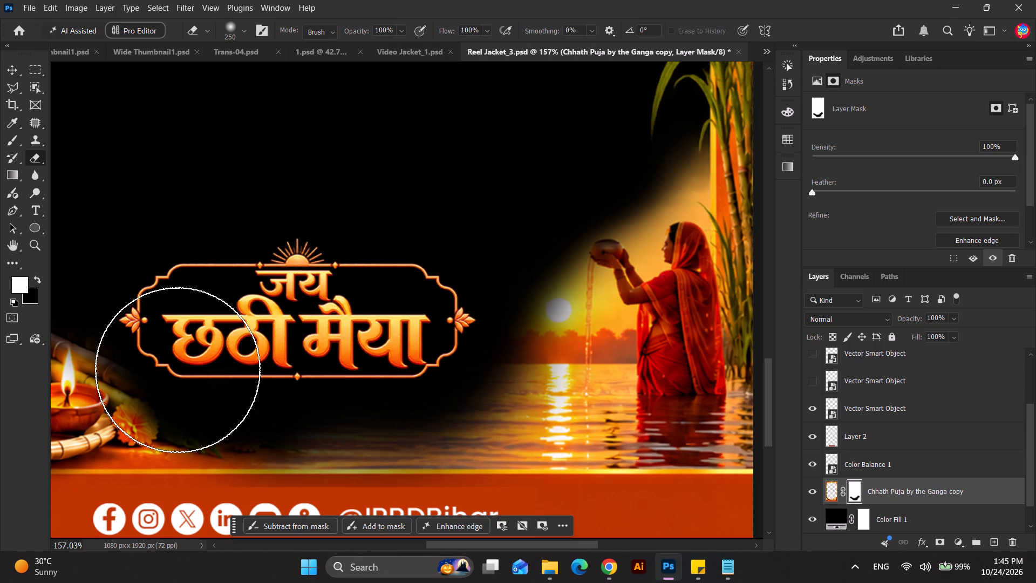
# Blend the remaining artwork near the basket and the water below the logo into black on the layer mask.
pyautogui.click(173, 346)
pyautogui.tripleClick(149, 297)
pyautogui.scroll(-7, 245, 277)
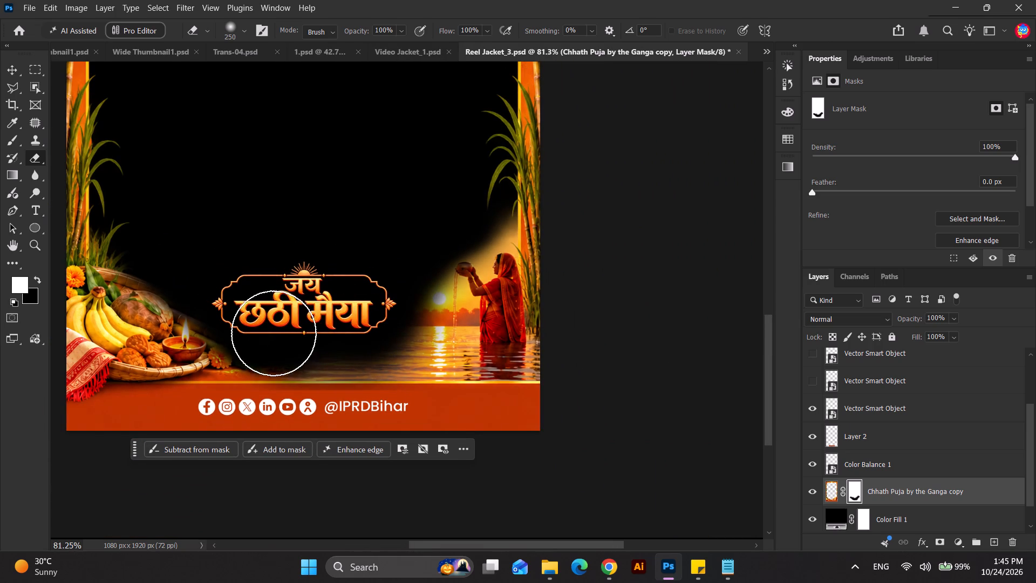
pyautogui.click(309, 337)
pyautogui.click(323, 334)
pyautogui.click(339, 328)
pyautogui.click(349, 326)
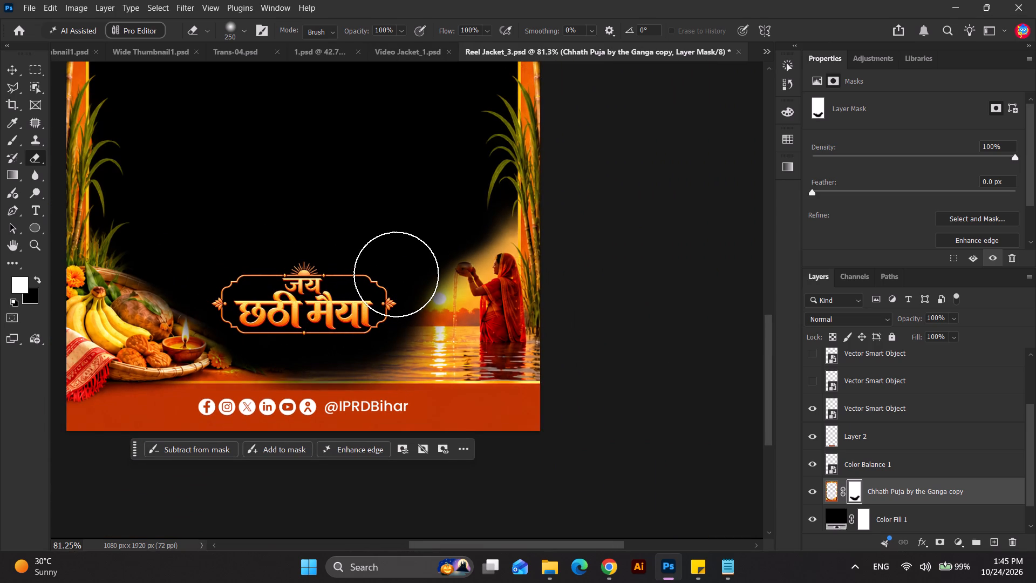
# Scale the logo to 86.79% and move it down to just above the orange social media band, at about Y 1640 px.
pyautogui.click(6, 70)
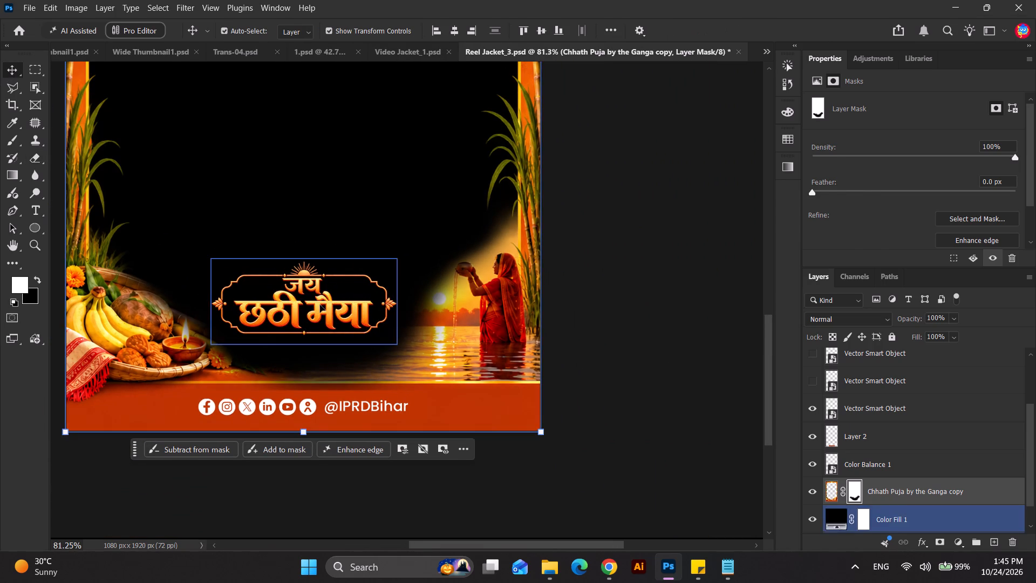
pyautogui.click(320, 305)
pyautogui.click(308, 249)
pyautogui.moveTo(307, 253); pyautogui.dragTo(308, 264)
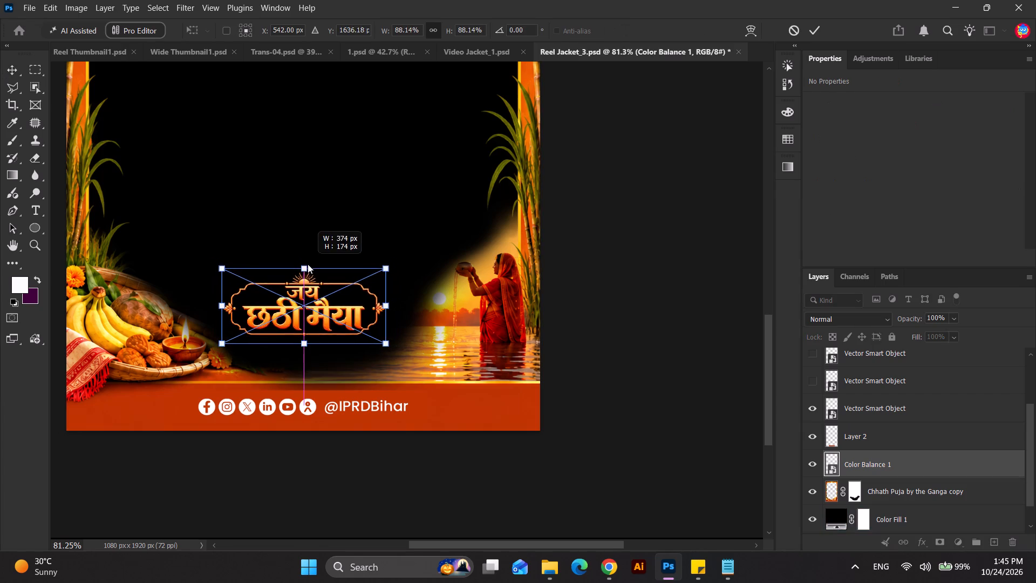
pyautogui.moveTo(308, 264); pyautogui.dragTo(308, 265)
pyautogui.moveTo(310, 290); pyautogui.dragTo(312, 329)
pyautogui.scroll(7, 277, 362)
pyautogui.press('Return')
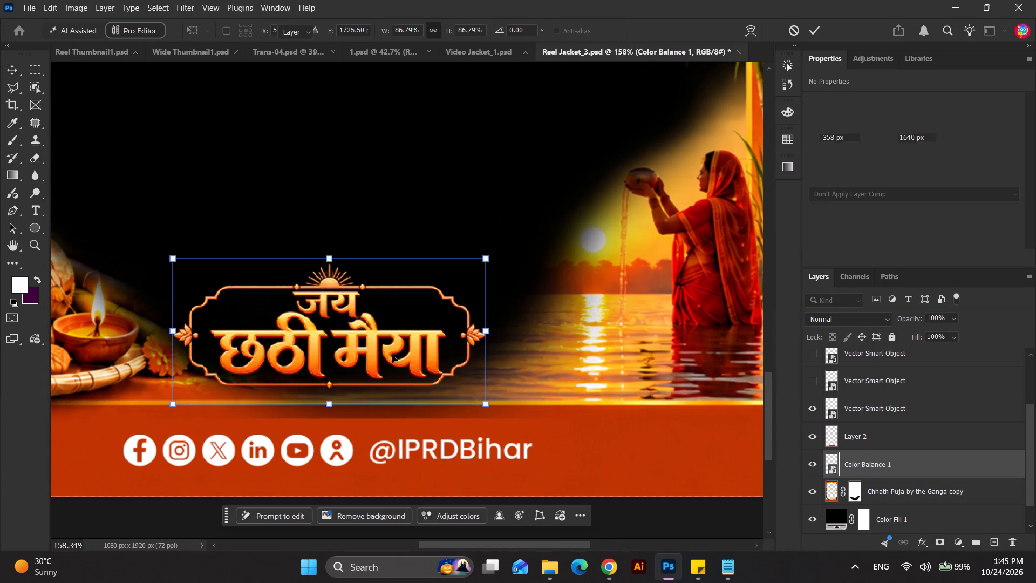
# Paint white on the artwork's layer mask with a 45 px brush, restoring the top of the orange band beneath the logo.
pyautogui.click(860, 493)
pyautogui.scroll(4, 180, 302)
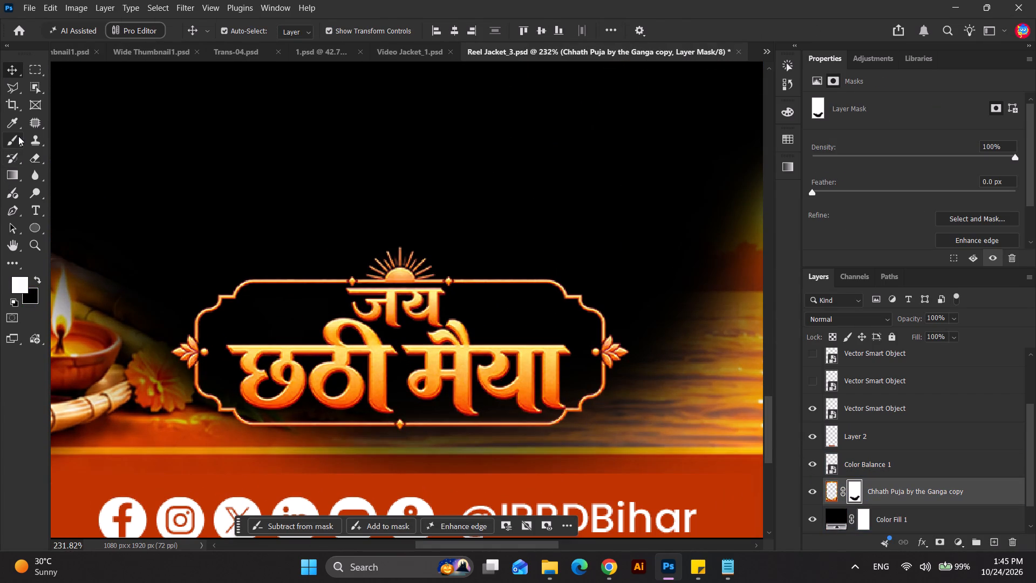
pyautogui.click(18, 136)
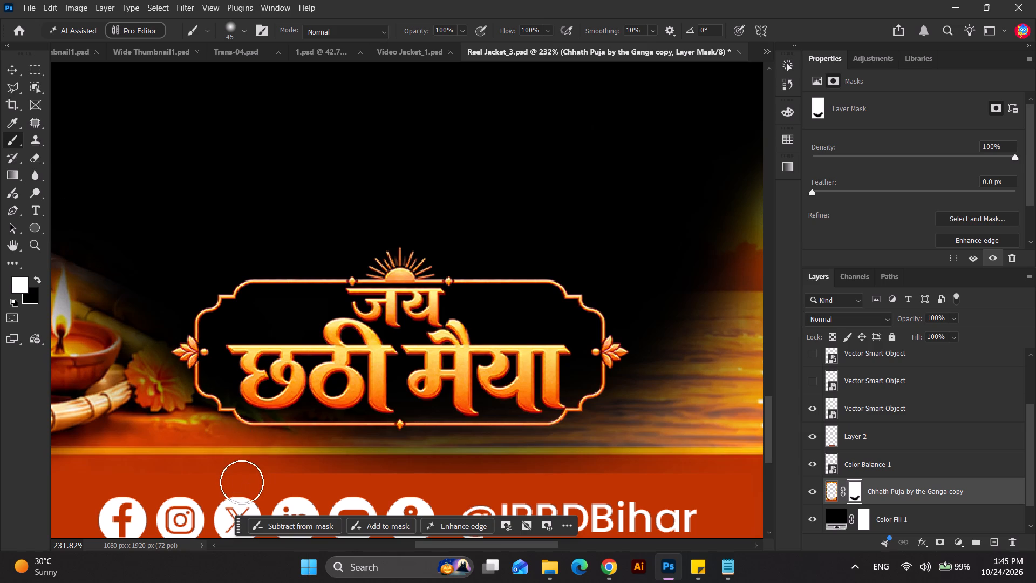
pyautogui.moveTo(242, 482); pyautogui.dragTo(350, 482)
pyautogui.moveTo(401, 482); pyautogui.dragTo(424, 484)
pyautogui.moveTo(466, 486); pyautogui.dragTo(340, 482)
pyautogui.moveTo(341, 482); pyautogui.dragTo(257, 481)
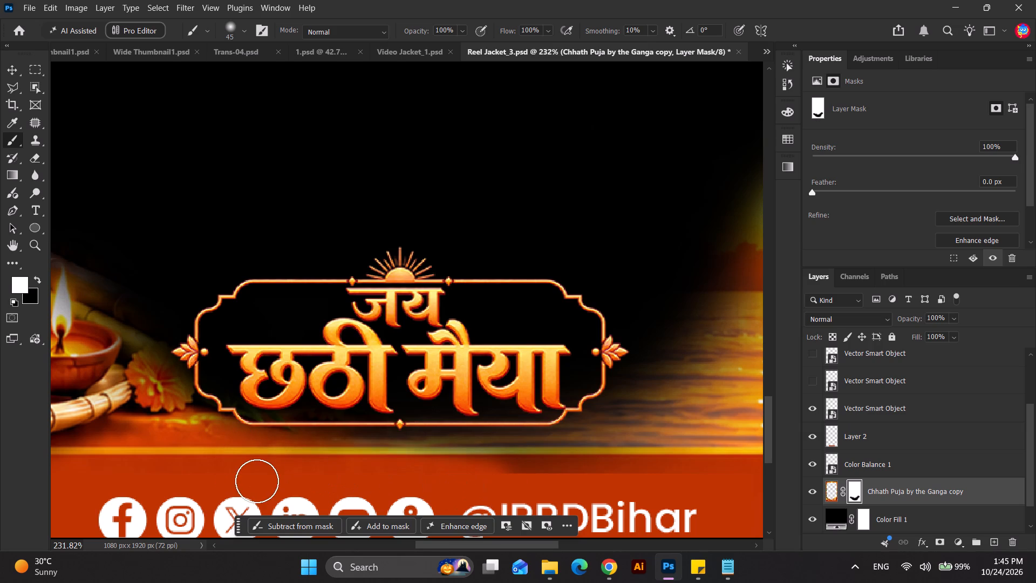
pyautogui.moveTo(257, 481); pyautogui.dragTo(532, 485)
pyautogui.moveTo(496, 480); pyautogui.dragTo(732, 484)
pyautogui.moveTo(723, 482); pyautogui.dragTo(215, 489)
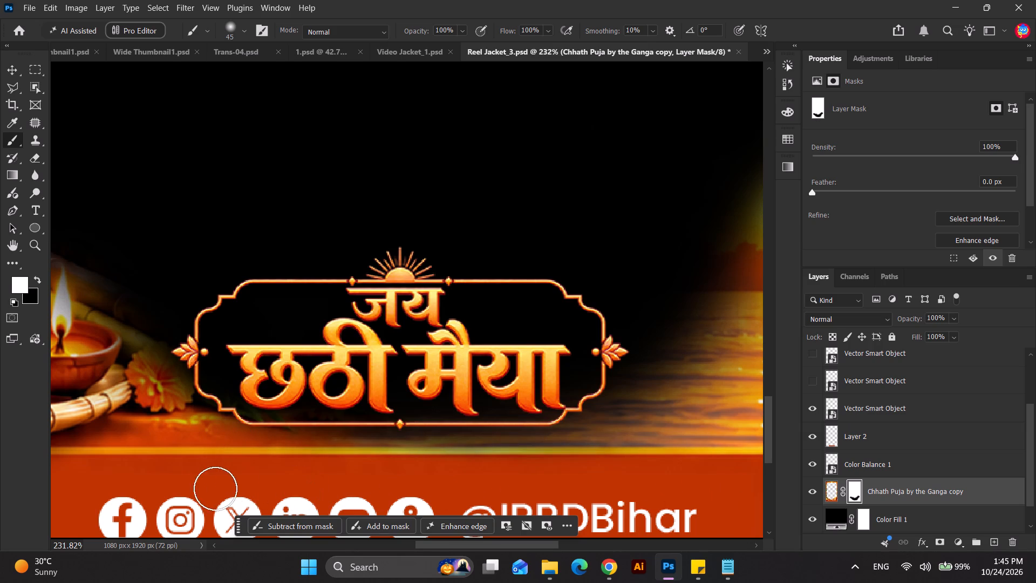
pyautogui.moveTo(215, 489); pyautogui.dragTo(217, 487)
pyautogui.moveTo(226, 476); pyautogui.dragTo(333, 485)
pyautogui.click(333, 485)
pyautogui.moveTo(317, 477); pyautogui.dragTo(157, 477)
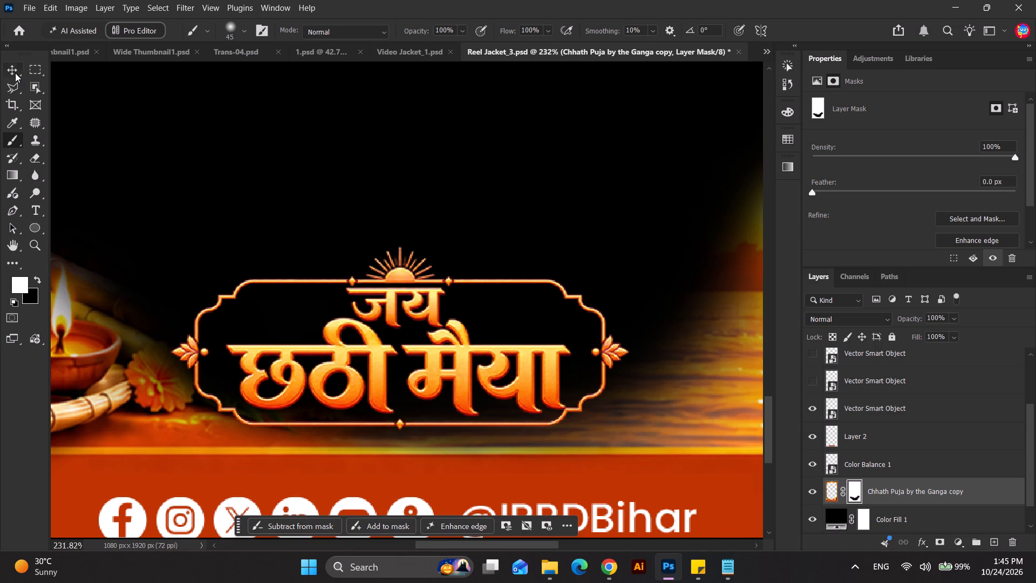
# Move the logo straight down to Y 1658 px so its frame meets the gold line above the orange band.
pyautogui.click(15, 73)
pyautogui.click(431, 304)
pyautogui.moveTo(429, 289); pyautogui.dragTo(428, 298)
pyautogui.keyDown('shift'); pyautogui.moveTo(428, 299); pyautogui.dragTo(427, 304); pyautogui.keyUp('shift')
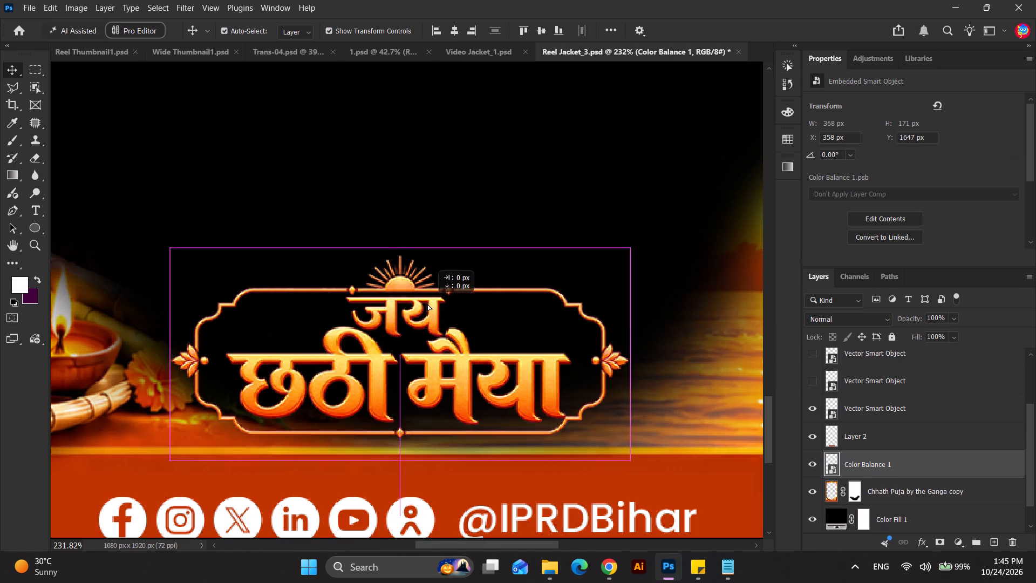
pyautogui.keyDown('shift'); pyautogui.moveTo(427, 304); pyautogui.dragTo(427, 310); pyautogui.keyUp('shift')
pyautogui.keyDown('shift'); pyautogui.tripleClick(427, 310); pyautogui.keyUp('shift')
pyautogui.scroll(-1, 428, 313)
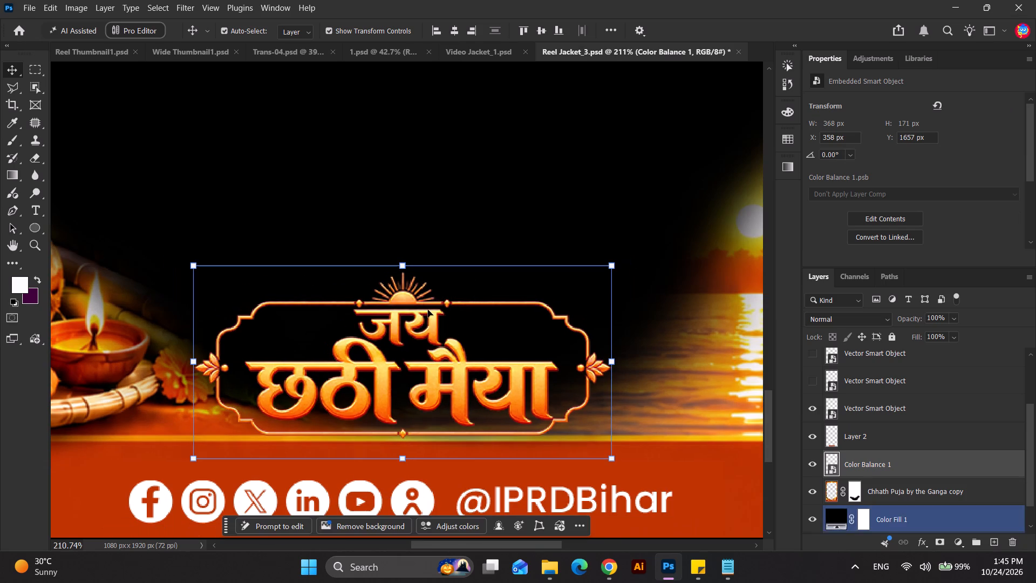
pyautogui.press('Down')
# Restore the gold line under the logo's frame by painting white on the artwork mask with the 45 px brush.
pyautogui.click(857, 499)
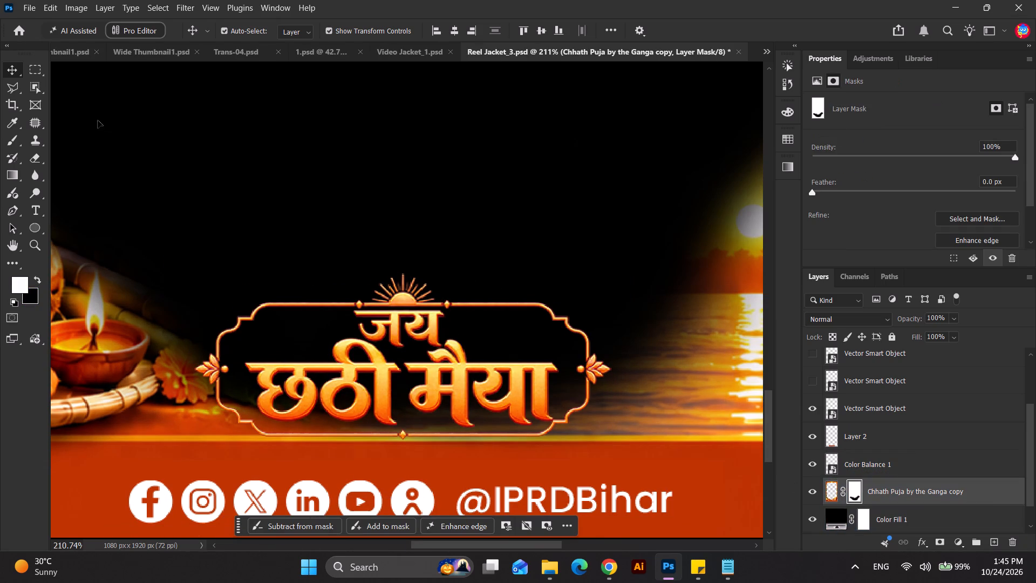
pyautogui.click(15, 139)
pyautogui.scroll(2, 397, 401)
pyautogui.click(561, 455)
pyautogui.moveTo(551, 455); pyautogui.dragTo(547, 455)
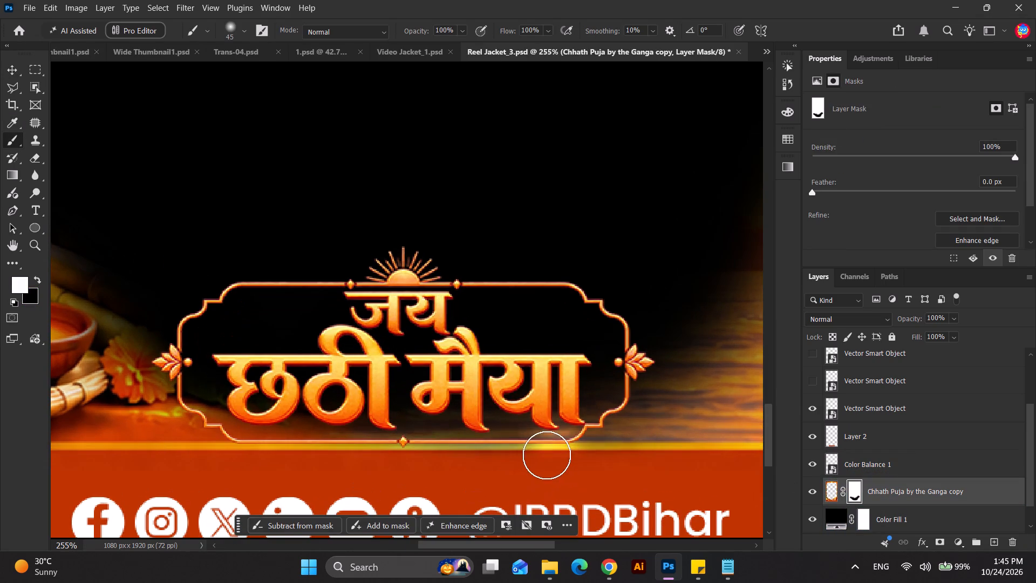
pyautogui.moveTo(547, 455); pyautogui.dragTo(370, 456)
pyautogui.moveTo(397, 457); pyautogui.dragTo(245, 460)
pyautogui.moveTo(352, 454); pyautogui.dragTo(235, 462)
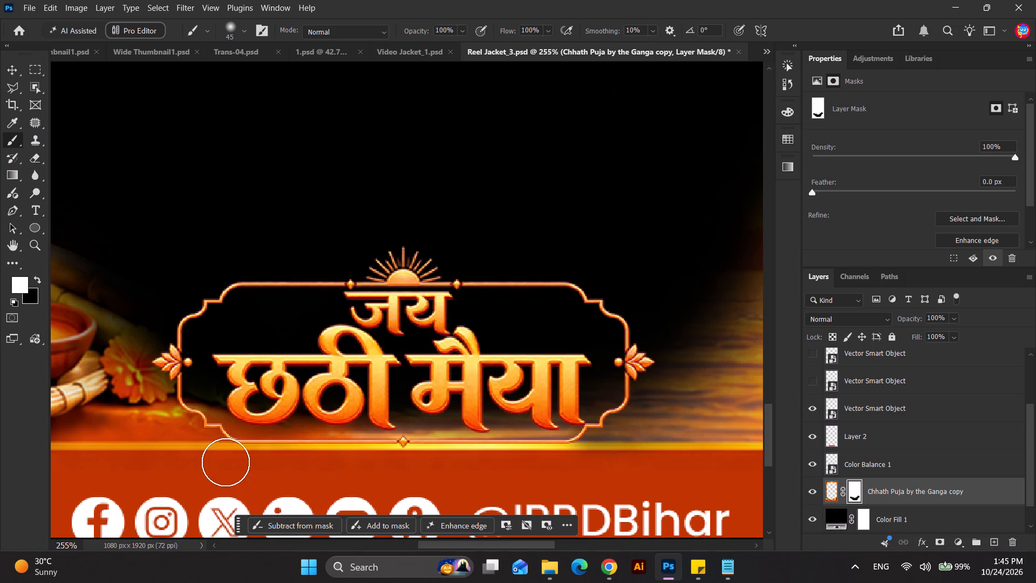
pyautogui.moveTo(288, 449); pyautogui.dragTo(189, 456)
pyautogui.moveTo(217, 451); pyautogui.dragTo(331, 459)
pyautogui.moveTo(392, 458); pyautogui.dragTo(461, 458)
pyautogui.moveTo(460, 457); pyautogui.dragTo(378, 459)
pyautogui.moveTo(381, 451); pyautogui.dragTo(390, 452)
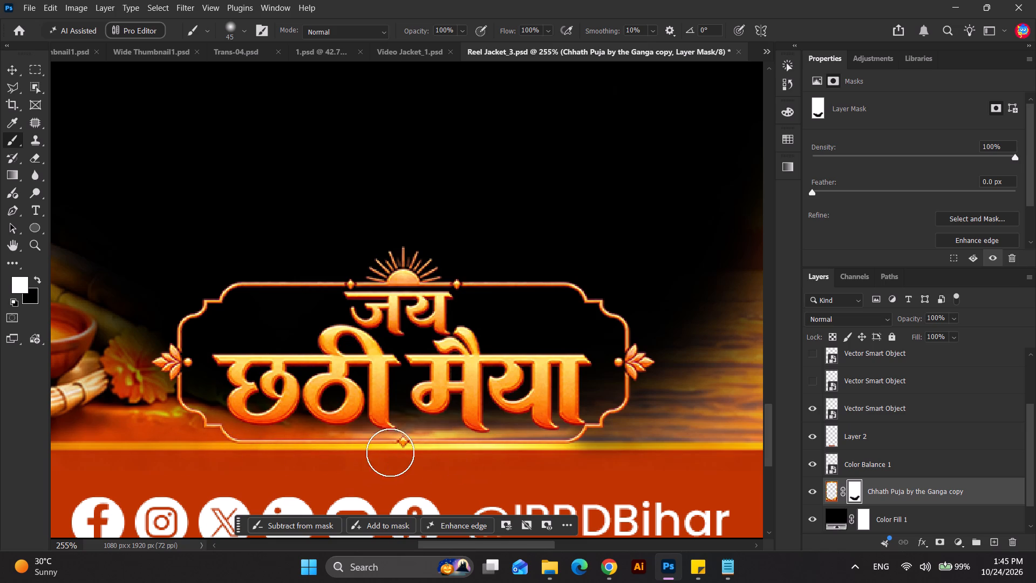
# Paint back the artwork along the logo's bottom edge and the rippling water toward the woman on the mask.
pyautogui.moveTo(390, 452); pyautogui.dragTo(468, 459)
pyautogui.moveTo(422, 451); pyautogui.dragTo(367, 461)
pyautogui.moveTo(370, 461); pyautogui.dragTo(471, 463)
pyautogui.moveTo(455, 462); pyautogui.dragTo(321, 451)
pyautogui.moveTo(370, 453); pyautogui.dragTo(288, 455)
pyautogui.moveTo(373, 456); pyautogui.dragTo(325, 463)
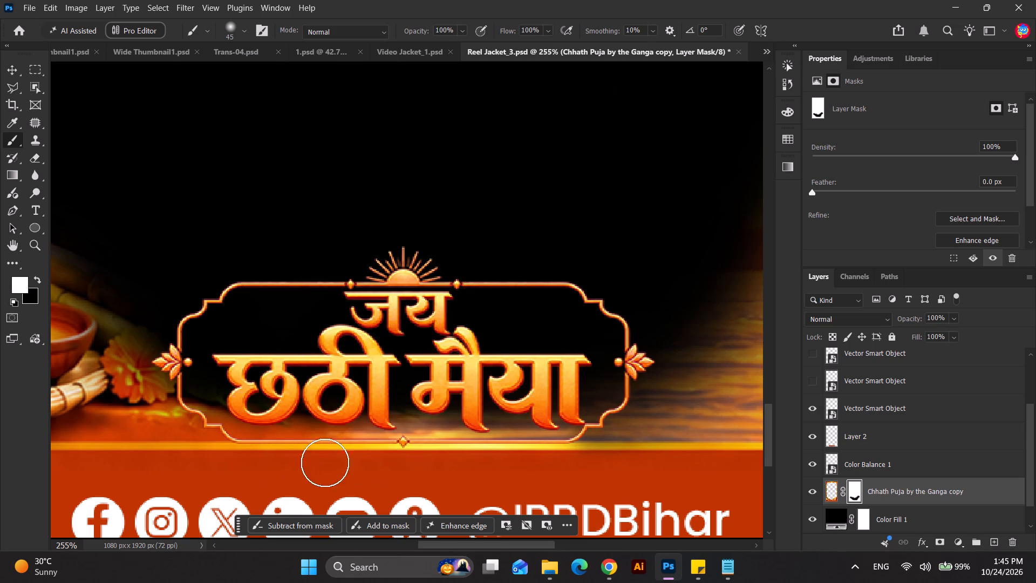
pyautogui.moveTo(325, 463); pyautogui.dragTo(277, 462)
pyautogui.moveTo(281, 457); pyautogui.dragTo(287, 454)
pyautogui.moveTo(287, 454); pyautogui.dragTo(308, 459)
pyautogui.moveTo(368, 466); pyautogui.dragTo(400, 467)
pyautogui.moveTo(405, 465); pyautogui.dragTo(490, 458)
pyautogui.moveTo(514, 457); pyautogui.dragTo(527, 456)
pyautogui.moveTo(531, 455); pyautogui.dragTo(561, 450)
pyautogui.click(608, 443)
pyautogui.click(614, 438)
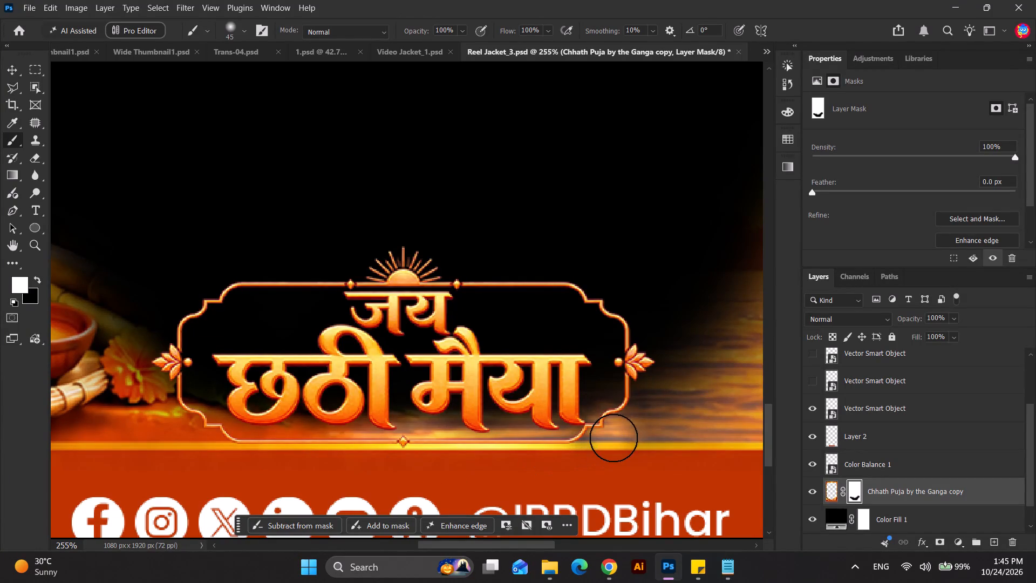
pyautogui.moveTo(607, 453); pyautogui.dragTo(551, 465)
pyautogui.moveTo(553, 465); pyautogui.dragTo(729, 397)
pyautogui.moveTo(722, 413); pyautogui.dragTo(579, 467)
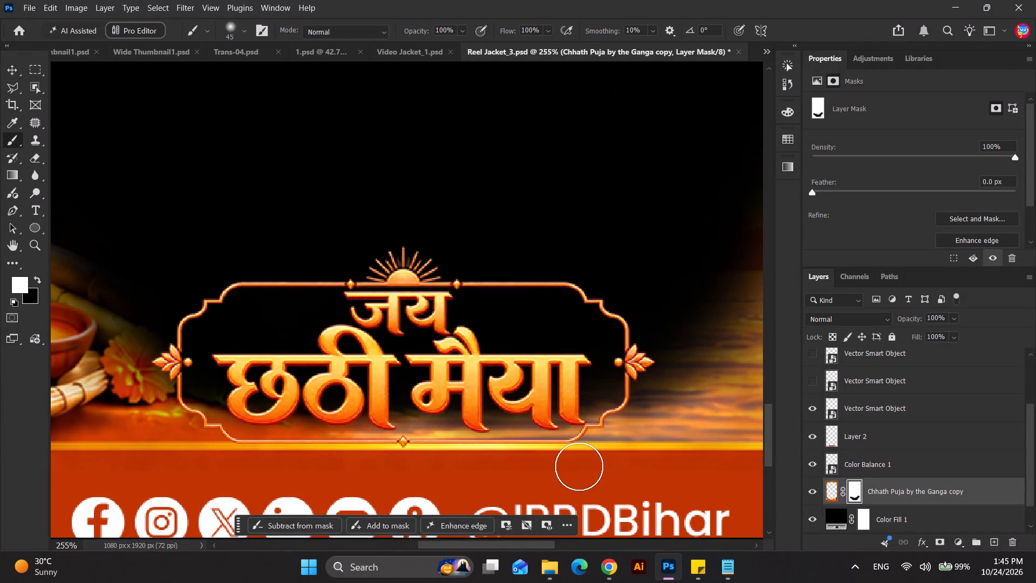
pyautogui.moveTo(580, 465); pyautogui.dragTo(798, 417)
# Enlarge the brush to 125 px and restore the water between the logo and the woman on the mask.
pyautogui.scroll(-6, 354, 416)
pyautogui.press(']')
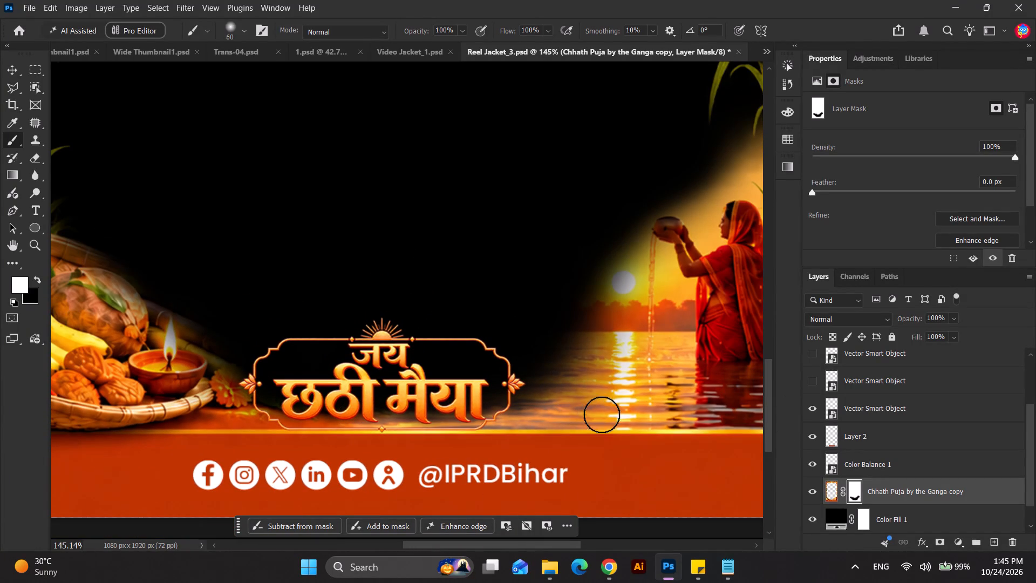
pyautogui.press(']')
pyautogui.press(']')
pyautogui.press(']')
pyautogui.press(']')
pyautogui.press(']')
pyautogui.press(']')
pyautogui.moveTo(543, 443); pyautogui.dragTo(668, 378)
pyautogui.moveTo(668, 394); pyautogui.dragTo(537, 446)
pyautogui.moveTo(517, 453); pyautogui.dragTo(509, 453)
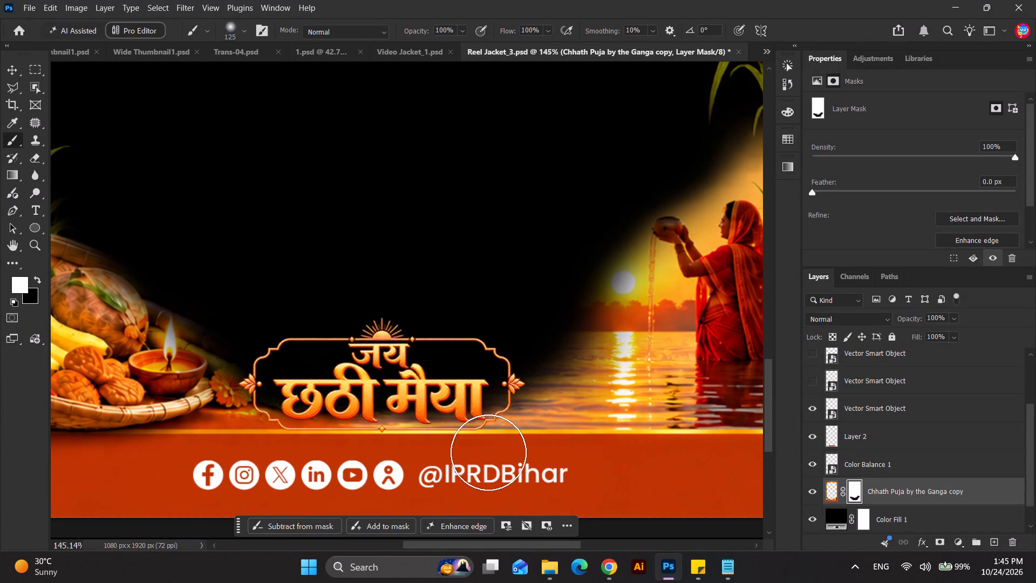
pyautogui.moveTo(478, 457); pyautogui.dragTo(473, 459)
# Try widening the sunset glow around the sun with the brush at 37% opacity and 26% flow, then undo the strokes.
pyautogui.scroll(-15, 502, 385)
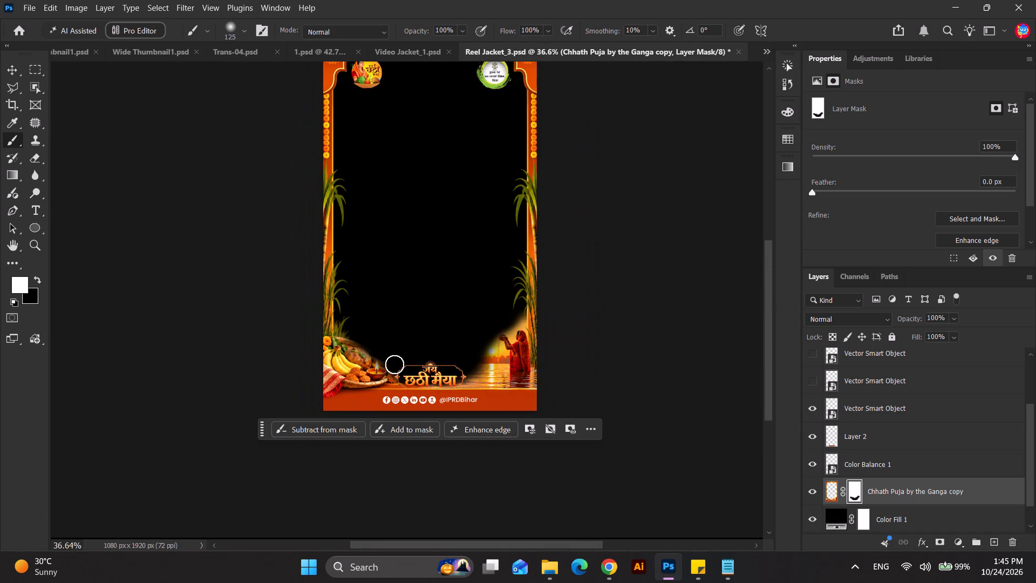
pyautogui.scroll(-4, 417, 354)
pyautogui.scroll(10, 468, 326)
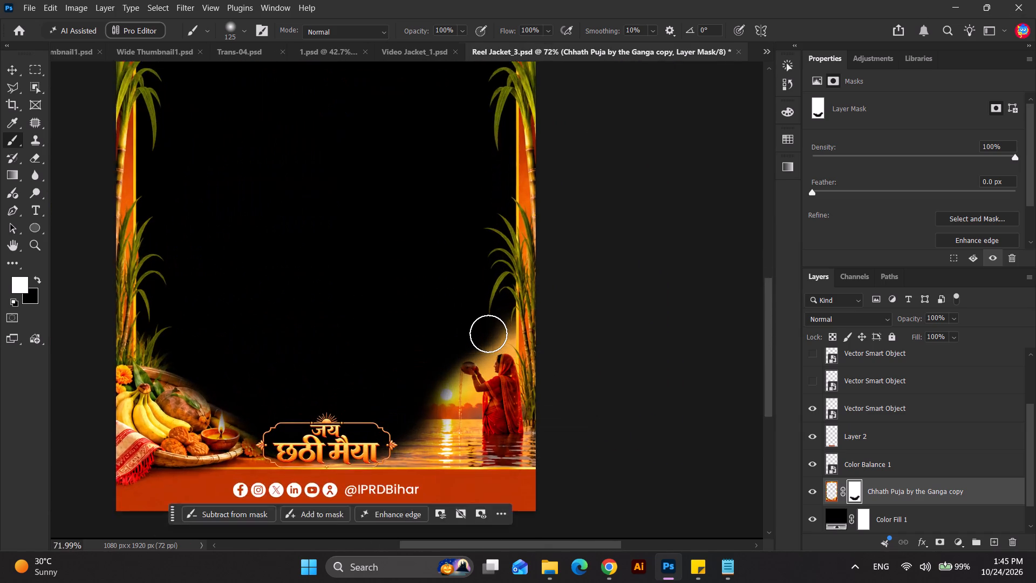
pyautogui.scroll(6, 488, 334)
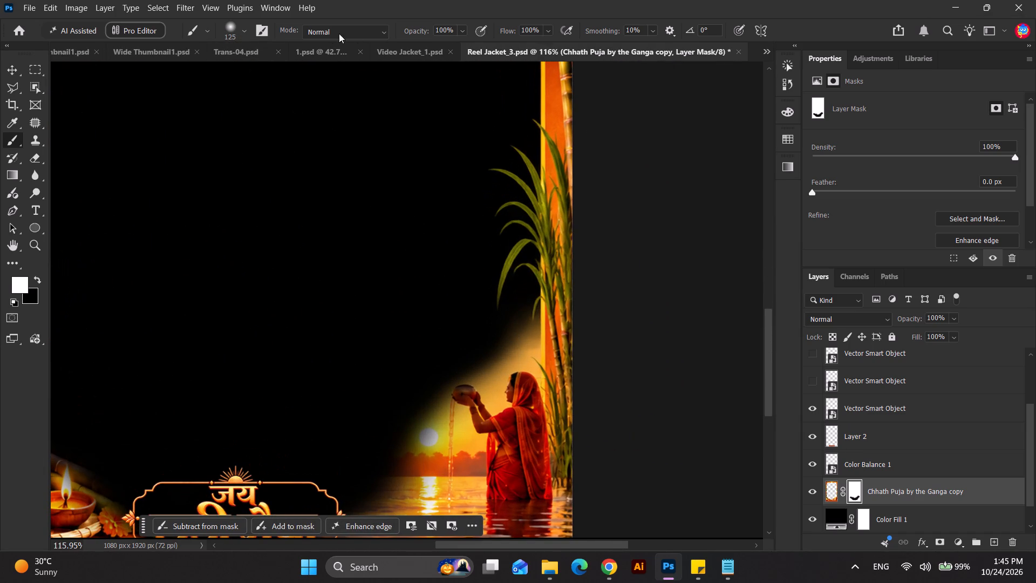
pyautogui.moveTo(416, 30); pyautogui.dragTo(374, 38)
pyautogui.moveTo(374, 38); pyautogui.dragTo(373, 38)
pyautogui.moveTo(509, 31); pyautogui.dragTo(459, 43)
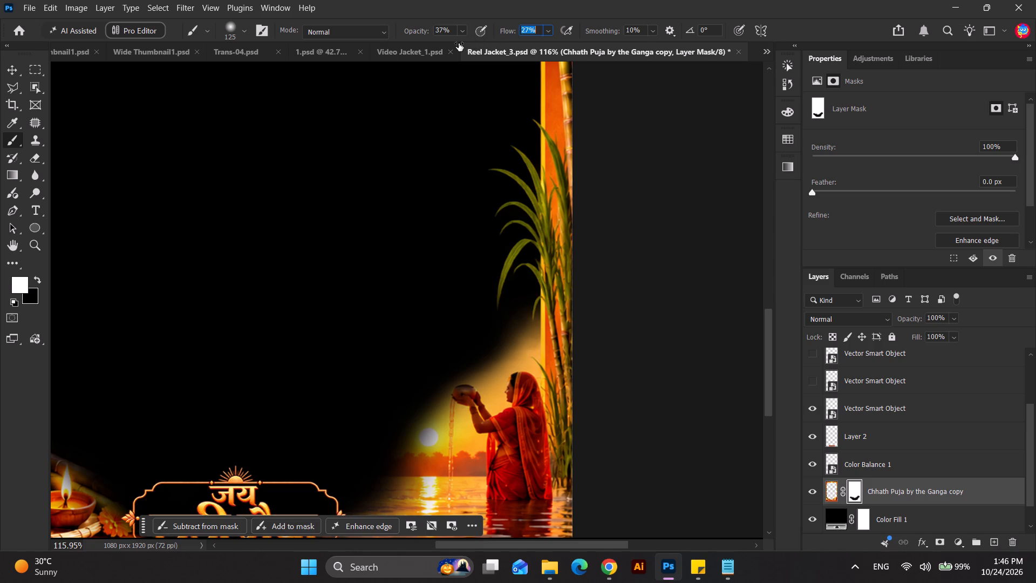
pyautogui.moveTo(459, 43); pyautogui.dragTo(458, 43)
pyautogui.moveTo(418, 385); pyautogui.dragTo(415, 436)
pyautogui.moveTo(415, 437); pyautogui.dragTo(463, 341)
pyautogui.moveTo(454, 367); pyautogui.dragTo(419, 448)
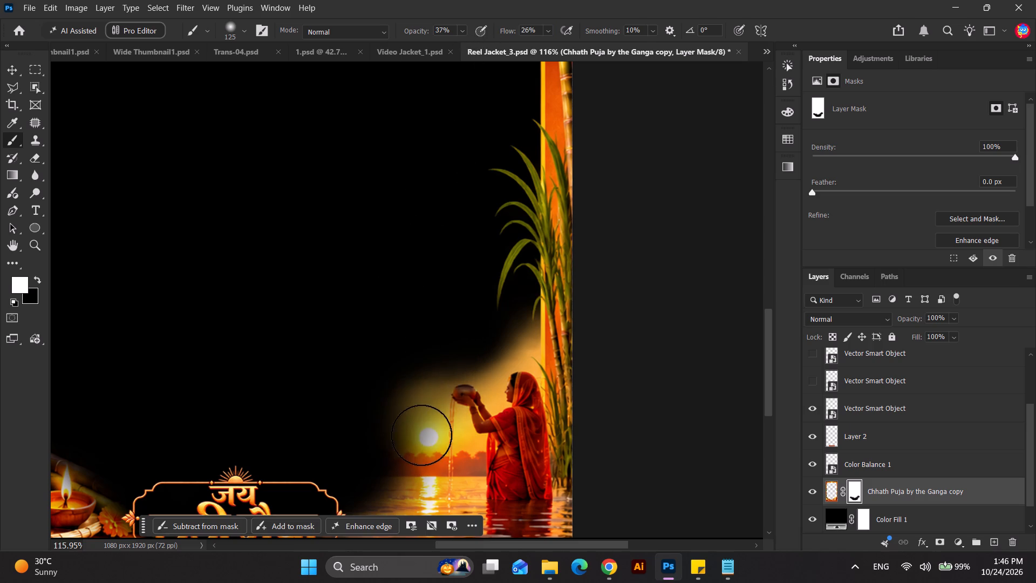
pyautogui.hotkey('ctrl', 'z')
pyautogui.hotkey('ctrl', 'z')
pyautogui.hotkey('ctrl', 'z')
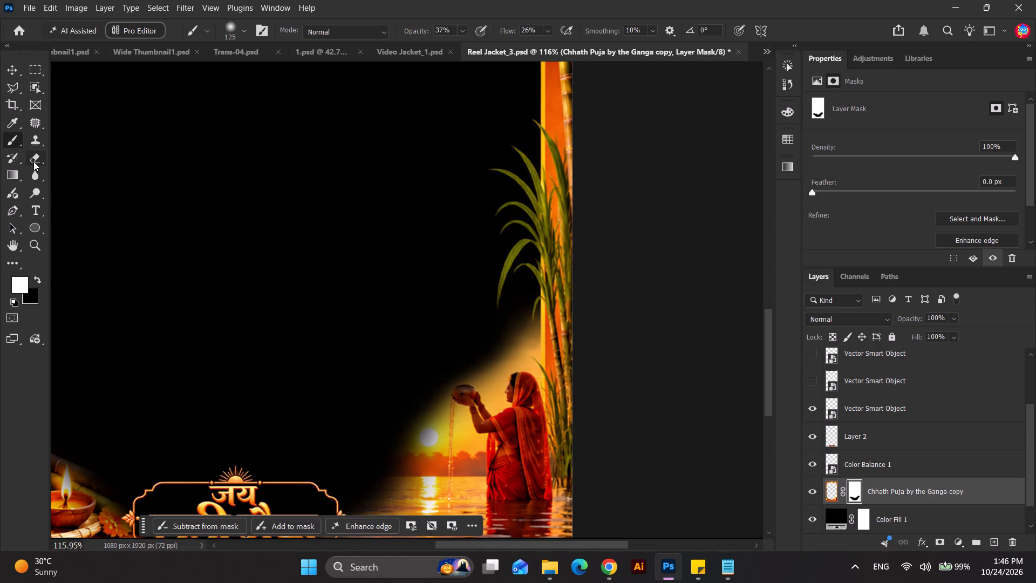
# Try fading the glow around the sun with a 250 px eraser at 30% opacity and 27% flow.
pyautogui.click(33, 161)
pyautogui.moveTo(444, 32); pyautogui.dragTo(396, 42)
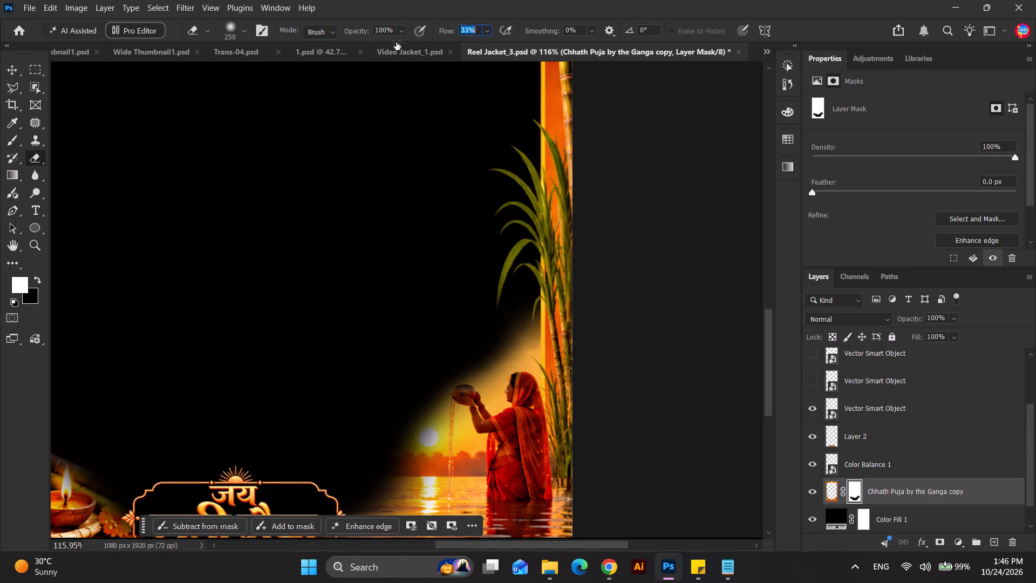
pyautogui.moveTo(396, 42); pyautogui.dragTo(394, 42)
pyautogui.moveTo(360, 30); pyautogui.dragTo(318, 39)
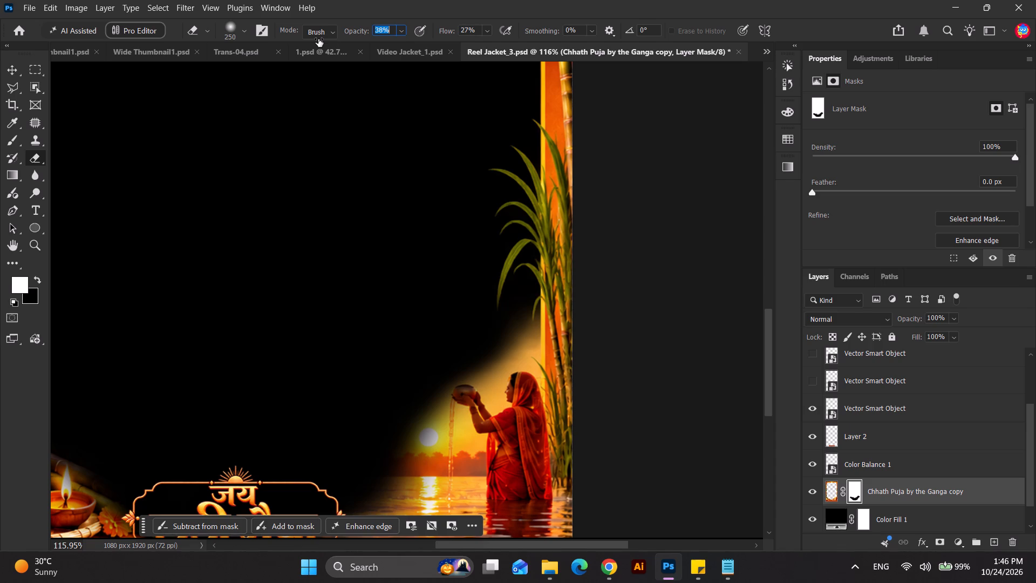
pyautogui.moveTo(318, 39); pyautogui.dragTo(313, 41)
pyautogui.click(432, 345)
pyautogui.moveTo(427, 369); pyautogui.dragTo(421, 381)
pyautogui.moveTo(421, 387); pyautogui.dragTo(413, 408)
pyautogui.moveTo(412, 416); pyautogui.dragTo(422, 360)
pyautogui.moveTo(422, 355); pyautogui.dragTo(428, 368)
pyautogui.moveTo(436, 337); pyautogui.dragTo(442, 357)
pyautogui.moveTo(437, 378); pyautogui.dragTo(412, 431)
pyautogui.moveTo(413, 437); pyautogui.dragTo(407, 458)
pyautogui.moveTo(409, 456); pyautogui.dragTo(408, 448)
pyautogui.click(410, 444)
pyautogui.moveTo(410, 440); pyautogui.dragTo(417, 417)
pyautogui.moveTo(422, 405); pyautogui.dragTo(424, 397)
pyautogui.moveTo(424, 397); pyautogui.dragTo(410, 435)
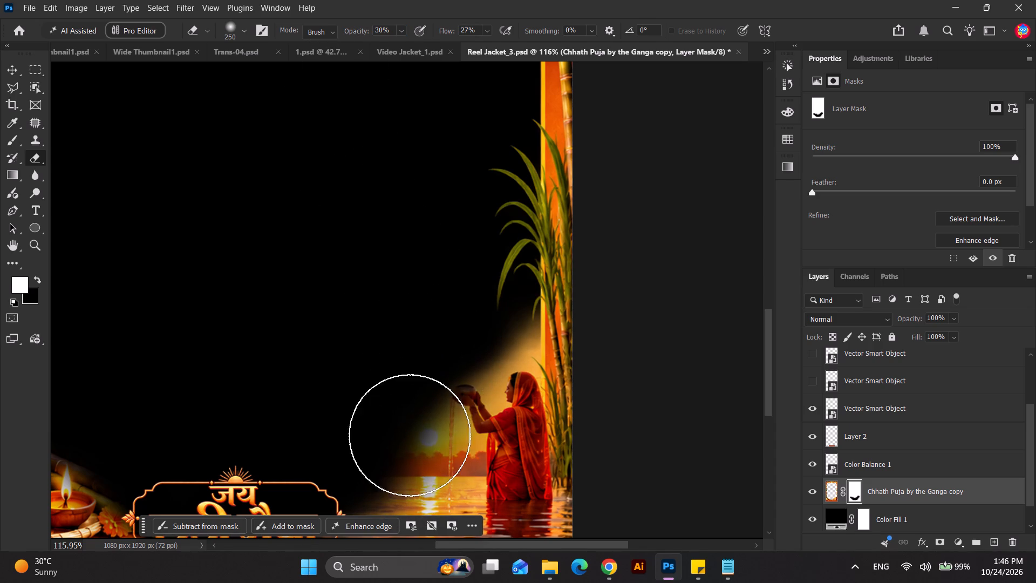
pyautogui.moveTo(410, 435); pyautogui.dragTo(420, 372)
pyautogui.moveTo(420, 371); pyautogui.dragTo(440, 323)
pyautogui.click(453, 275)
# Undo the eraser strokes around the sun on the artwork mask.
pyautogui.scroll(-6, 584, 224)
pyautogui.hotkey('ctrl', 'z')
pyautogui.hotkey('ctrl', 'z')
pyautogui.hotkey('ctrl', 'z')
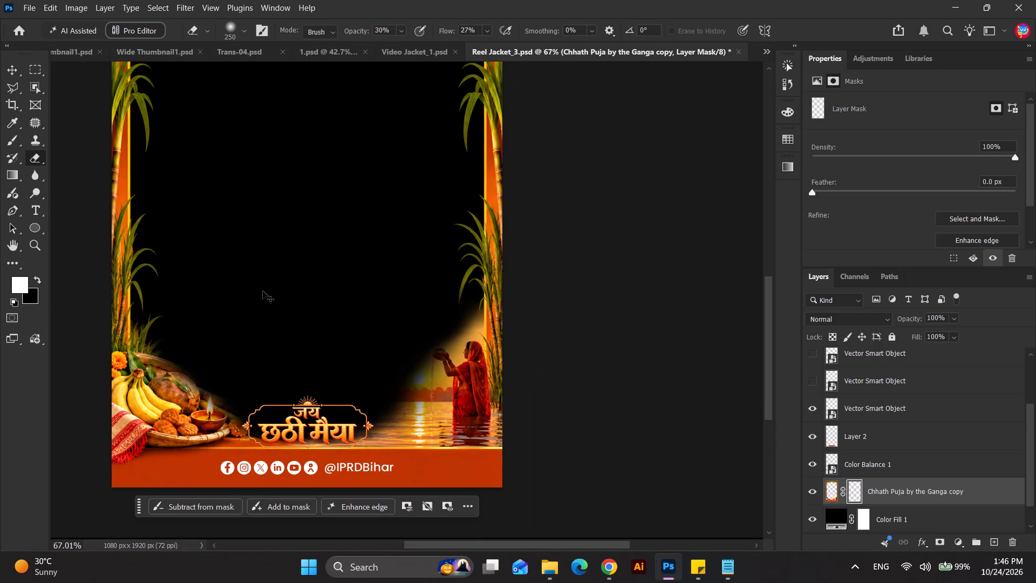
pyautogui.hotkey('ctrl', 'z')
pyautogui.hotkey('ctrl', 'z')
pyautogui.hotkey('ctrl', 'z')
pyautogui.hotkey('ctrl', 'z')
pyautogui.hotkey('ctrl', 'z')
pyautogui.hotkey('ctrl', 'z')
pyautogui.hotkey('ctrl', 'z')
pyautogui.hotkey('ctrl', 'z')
# Hide the black Color Fill 1 layer to check the jacket's masked edges against transparency.
pyautogui.scroll(-5, 513, 300)
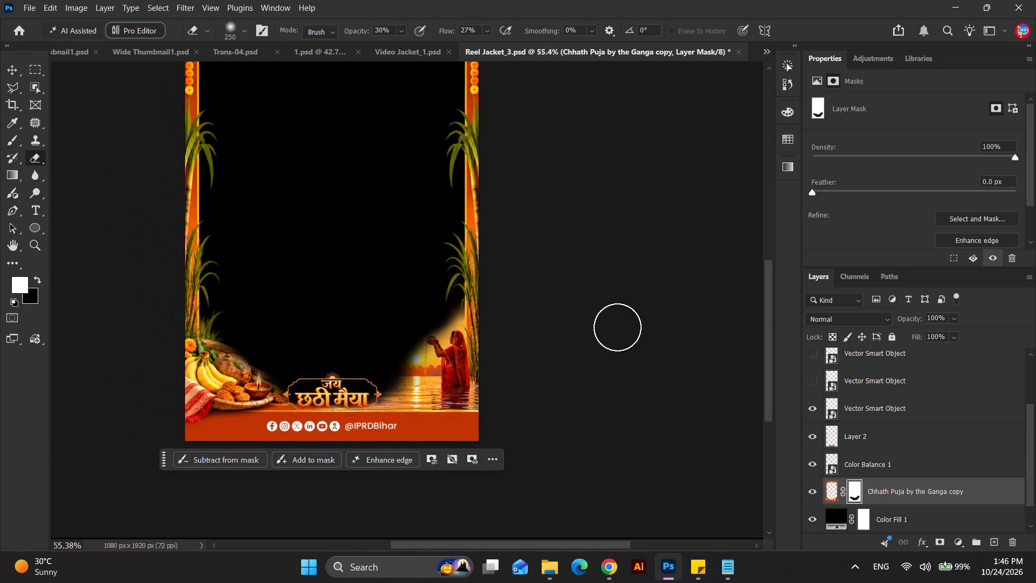
pyautogui.click(812, 499)
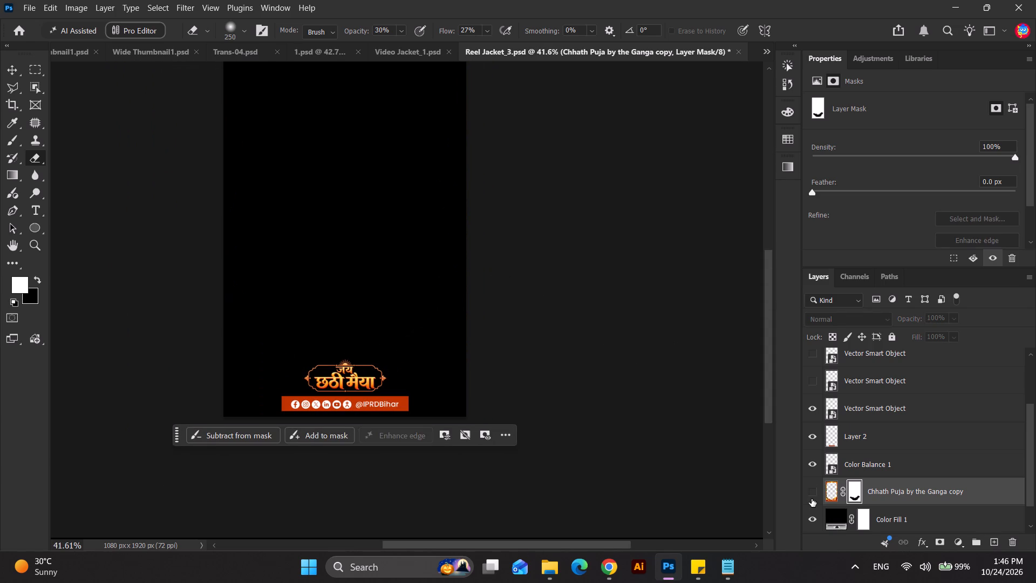
pyautogui.click(812, 499)
pyautogui.click(811, 521)
pyautogui.scroll(-5, 829, 443)
pyautogui.scroll(-8, 329, 307)
pyautogui.scroll(6, 257, 220)
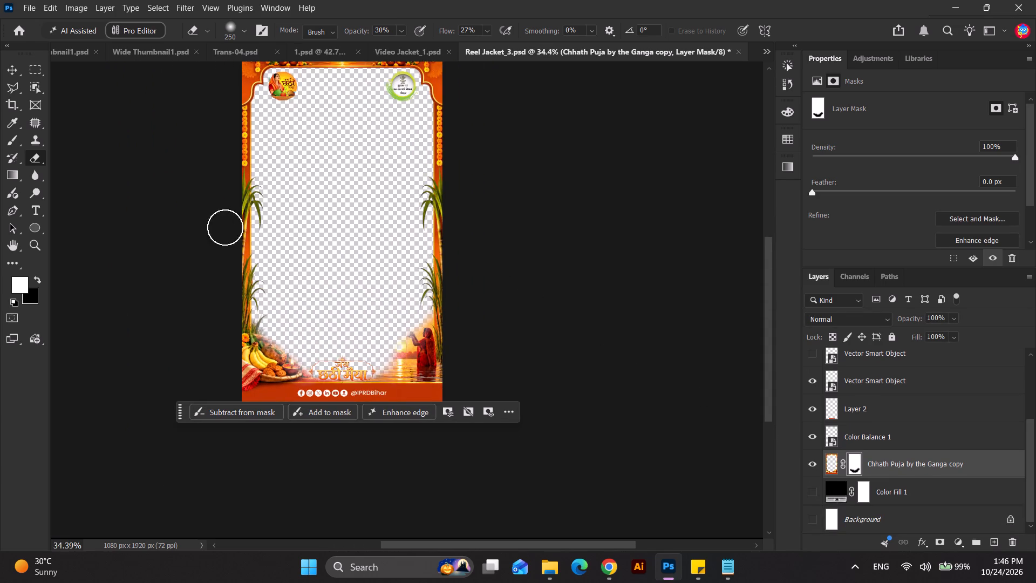
pyautogui.scroll(3, 206, 226)
# Lightly erase the artwork mask beneath the logo's lettering with a 30 px eraser at 30% opacity and 27% flow.
pyautogui.click(8, 70)
pyautogui.scroll(6, 254, 453)
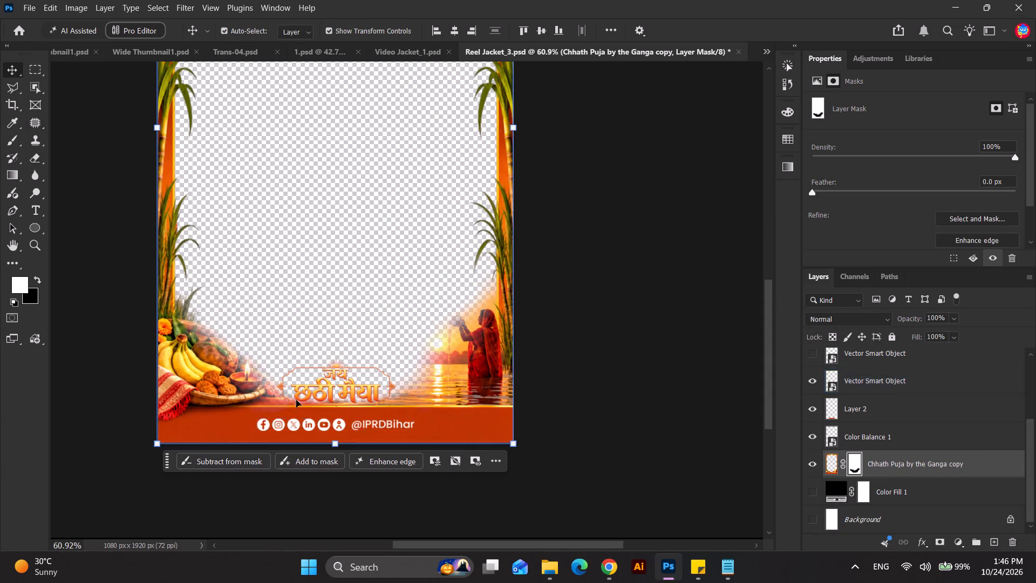
pyautogui.click(331, 377)
pyautogui.scroll(8, 330, 377)
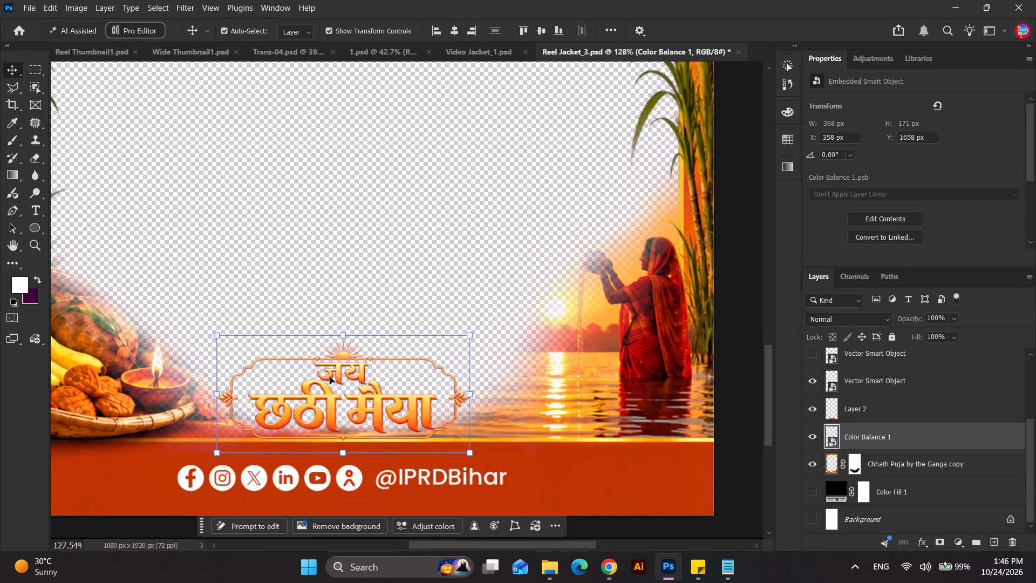
pyautogui.click(856, 458)
pyautogui.scroll(5, 41, 291)
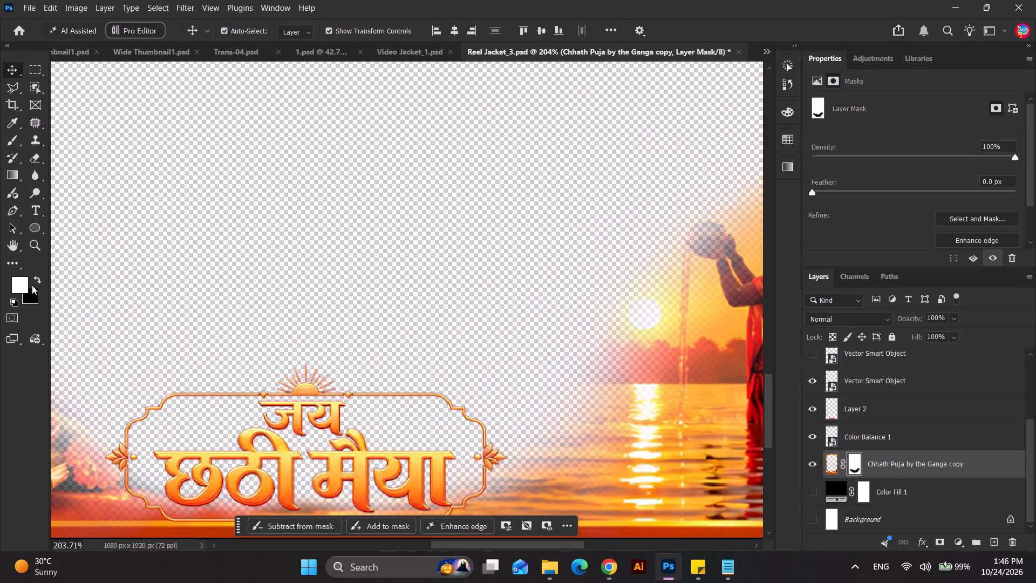
pyautogui.click(14, 145)
pyautogui.scroll(-5, 369, 193)
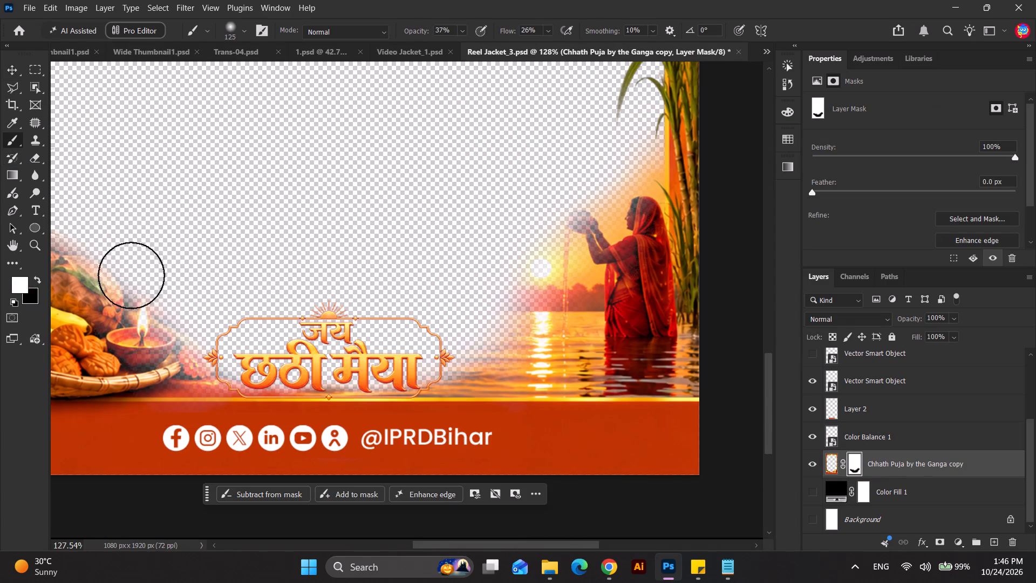
pyautogui.click(35, 162)
pyautogui.scroll(9, 307, 410)
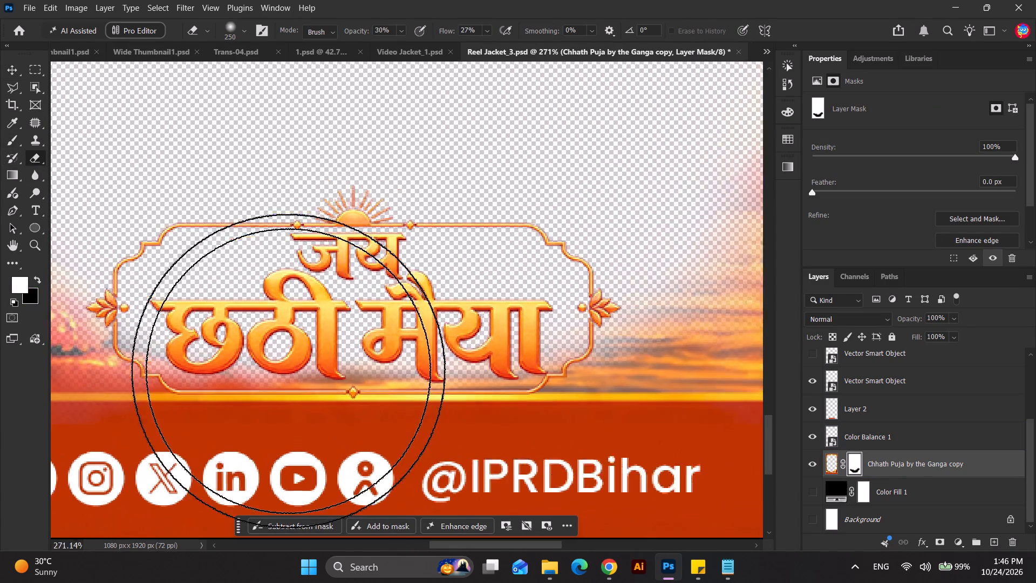
pyautogui.press('[')
pyautogui.press('[')
pyautogui.press('[')
pyautogui.press('[')
pyautogui.press('[')
pyautogui.press('[')
pyautogui.press('[')
pyautogui.press('[')
pyautogui.press('[')
pyautogui.press('[')
pyautogui.press('[')
pyautogui.press('[')
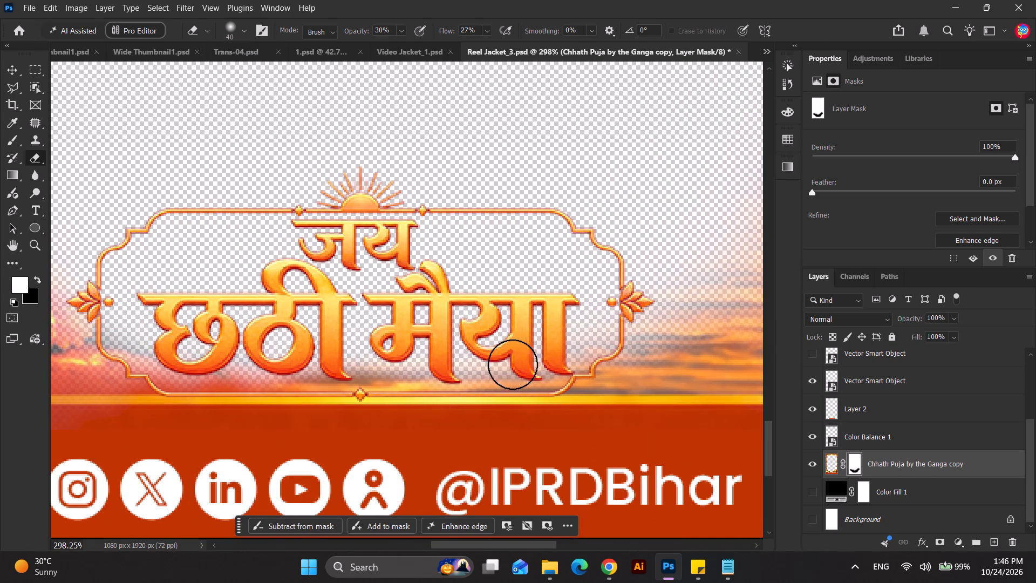
pyautogui.press('[')
pyautogui.press('[')
pyautogui.moveTo(537, 367); pyautogui.dragTo(492, 369)
# Erase leftover artwork along the inside bottom and lower-left corner of the logo frame with a 20 px eraser at 100% opacity and flow.
pyautogui.moveTo(358, 35); pyautogui.dragTo(385, 34)
pyautogui.click(433, 28)
pyautogui.moveTo(441, 29); pyautogui.dragTo(474, 30)
pyautogui.moveTo(592, 30); pyautogui.dragTo(639, 30)
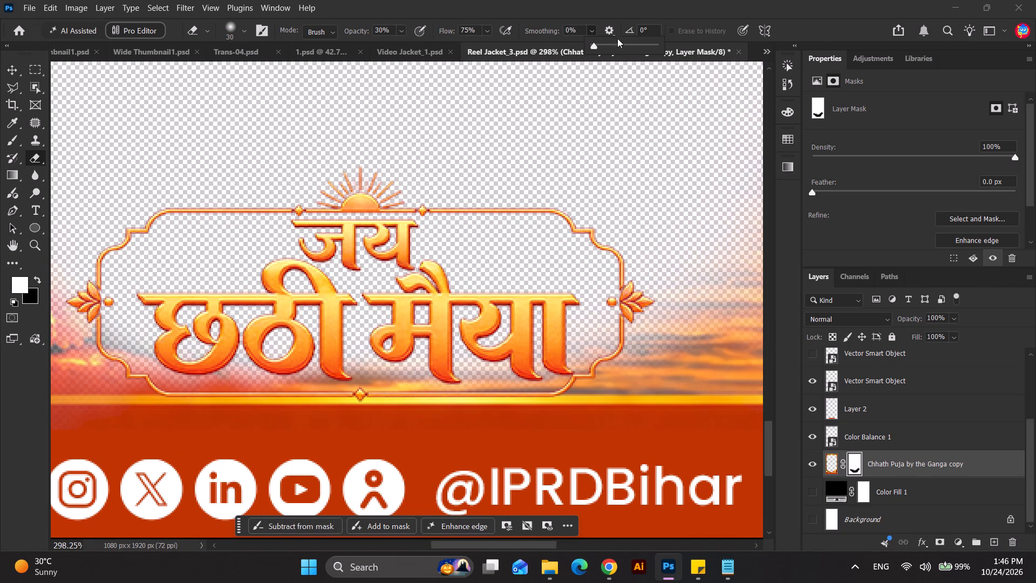
pyautogui.moveTo(356, 35); pyautogui.dragTo(410, 32)
pyautogui.moveTo(358, 28); pyautogui.dragTo(430, 23)
pyautogui.click(432, 22)
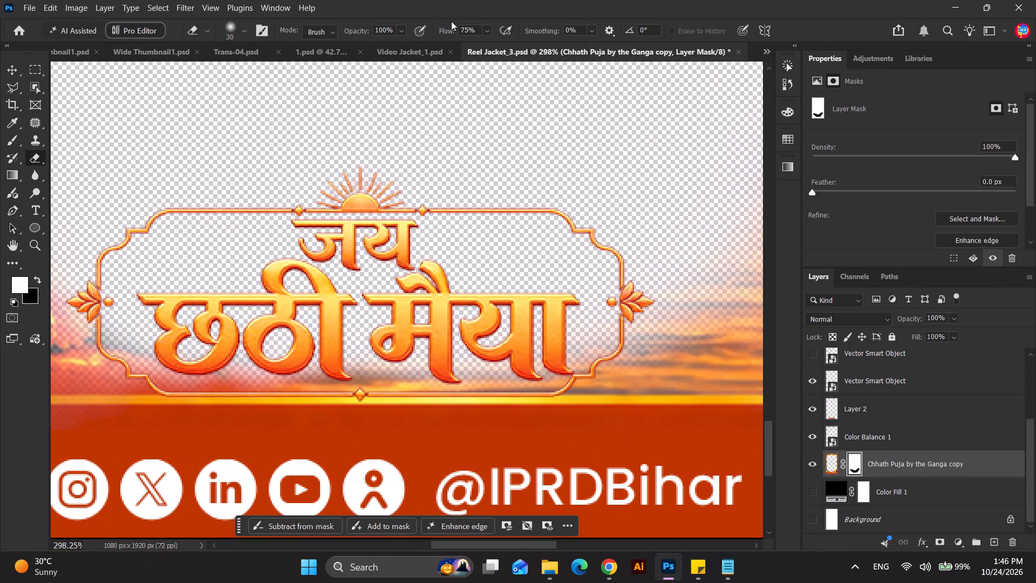
pyautogui.moveTo(448, 30); pyautogui.dragTo(589, 47)
pyautogui.press('[')
pyautogui.press('[')
pyautogui.click(529, 362)
pyautogui.moveTo(532, 374); pyautogui.dragTo(375, 378)
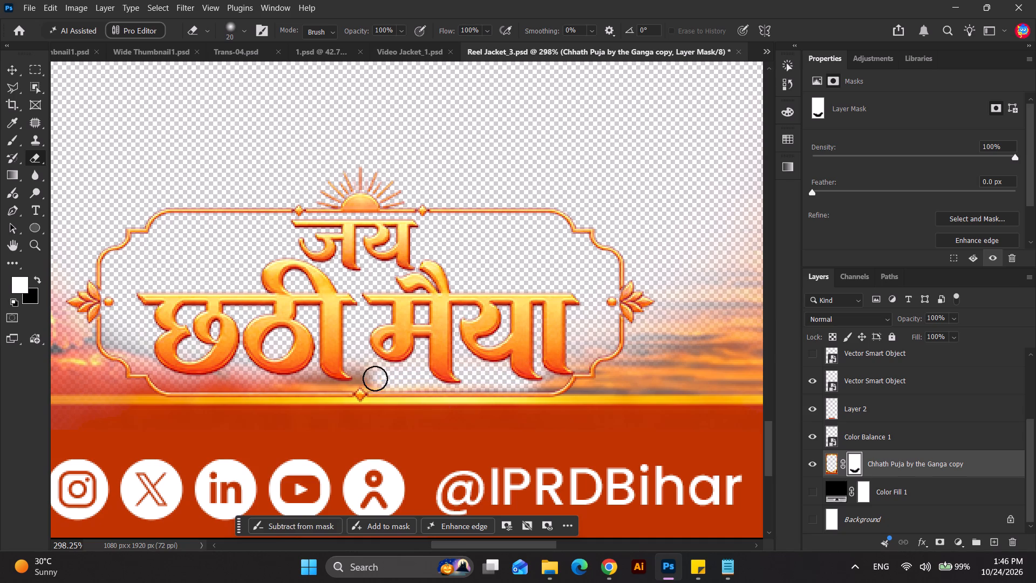
pyautogui.moveTo(375, 378); pyautogui.dragTo(134, 360)
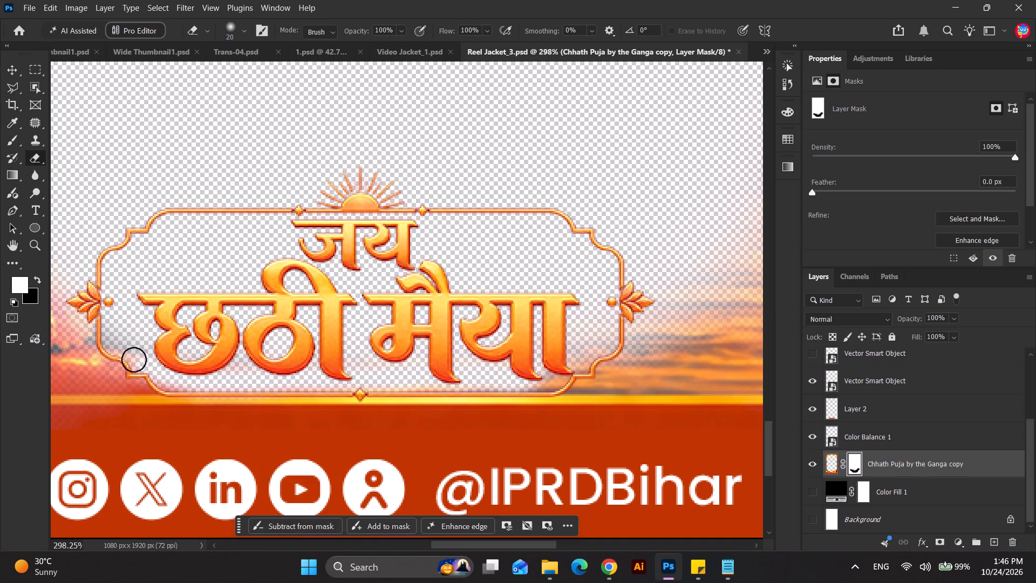
pyautogui.moveTo(134, 360); pyautogui.dragTo(117, 345)
pyautogui.click(118, 342)
# Erase the remaining artwork tint inside the right half of the logo frame and behind the lower lettering.
pyautogui.click(546, 377)
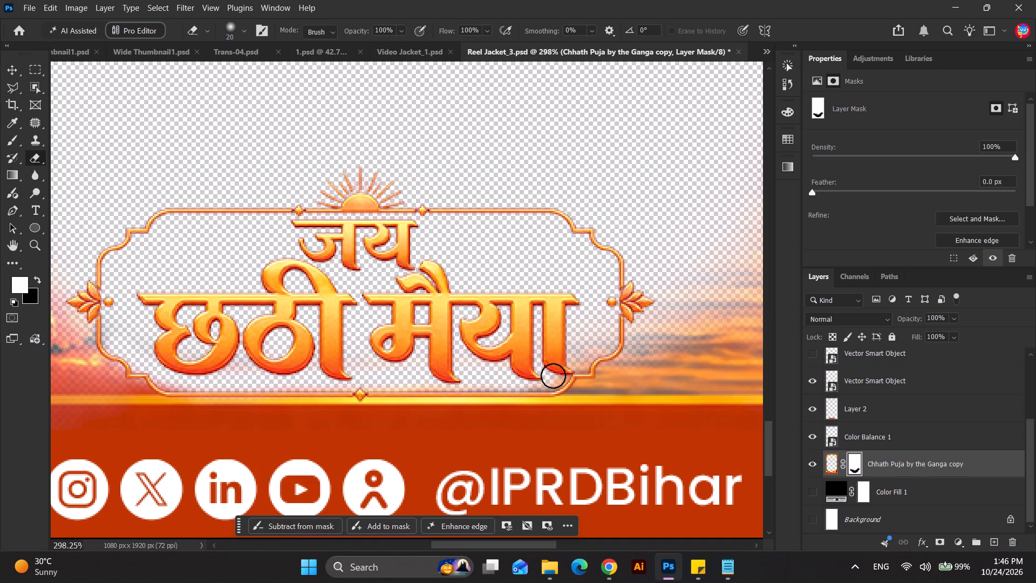
pyautogui.moveTo(553, 376); pyautogui.dragTo(590, 330)
pyautogui.moveTo(592, 331); pyautogui.dragTo(598, 343)
pyautogui.doubleClick(598, 343)
pyautogui.moveTo(592, 323); pyautogui.dragTo(574, 252)
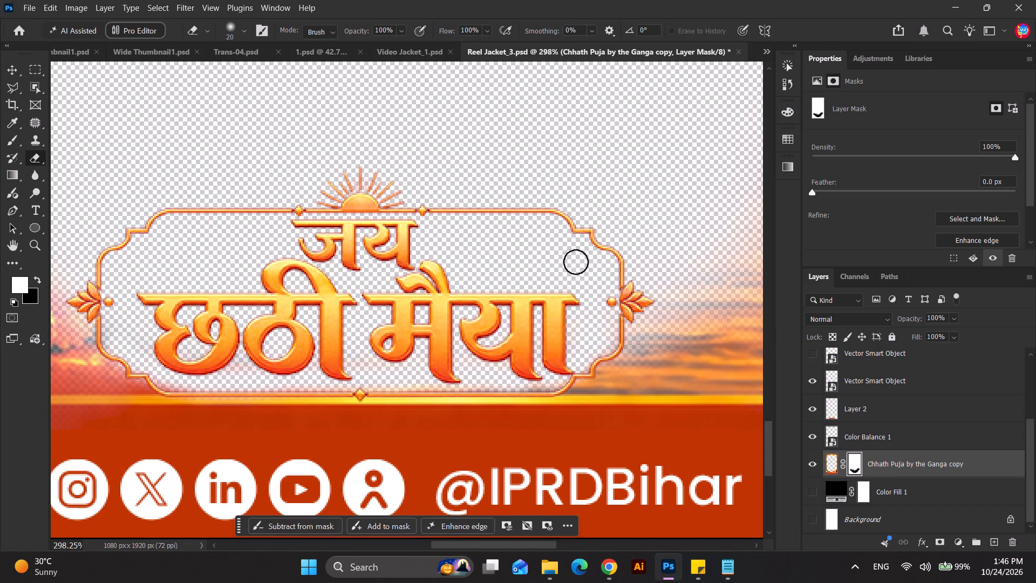
pyautogui.moveTo(576, 264); pyautogui.dragTo(557, 313)
pyautogui.moveTo(482, 328); pyautogui.dragTo(407, 360)
pyautogui.moveTo(398, 366); pyautogui.dragTo(290, 349)
# Nudge the जय छठी मैया logo down to Y 1662 px.
pyautogui.click(12, 66)
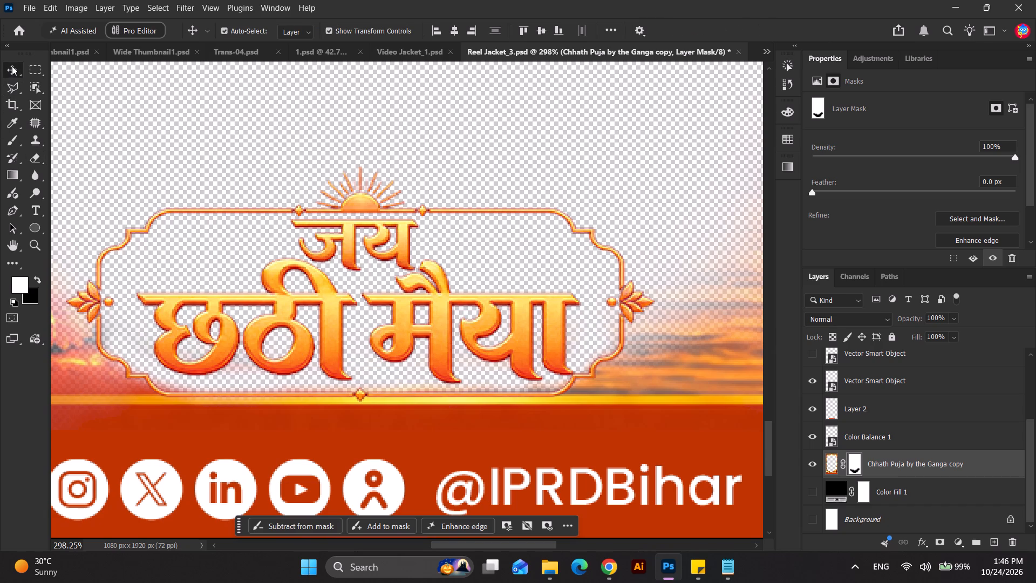
pyautogui.click(435, 314)
pyautogui.press('Down')
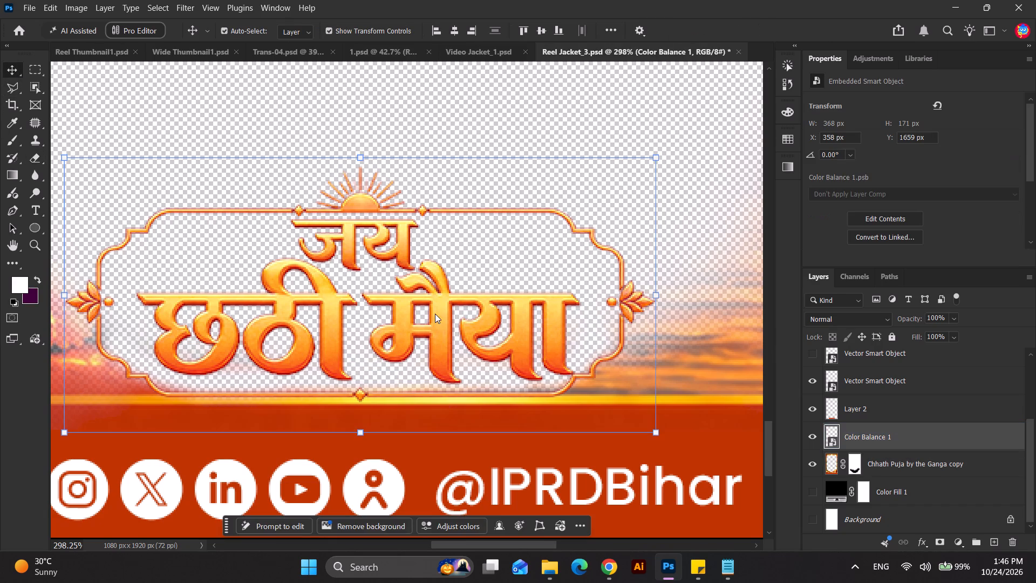
pyautogui.press('Down')
pyautogui.press('Down')
pyautogui.press('Down')
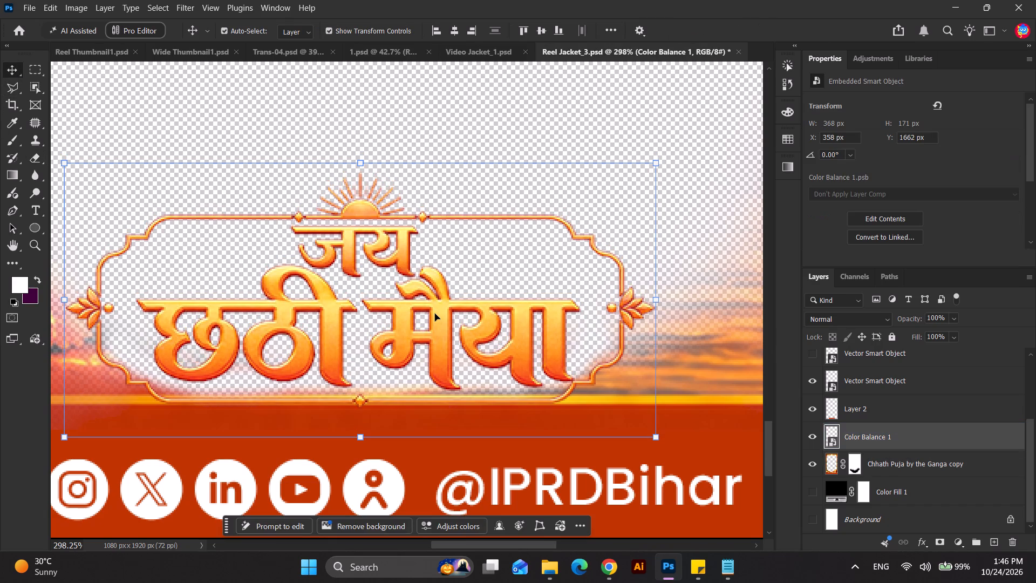
pyautogui.press('Up')
pyautogui.press('Up')
pyautogui.press('Up')
pyautogui.press('Down')
pyautogui.press('Down')
pyautogui.press('Down')
pyautogui.press('Up')
pyautogui.press('Down')
# Clean the artwork mask inside the logo frame's lower-right corner and right edge, using a 20 px and a 10 px eraser.
pyautogui.click(34, 161)
pyautogui.scroll(3, 512, 394)
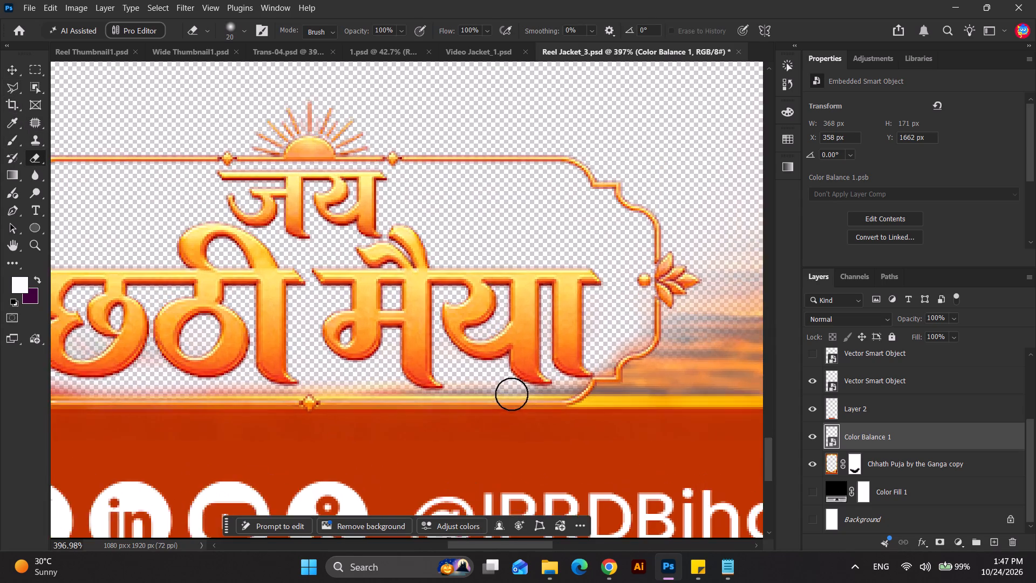
pyautogui.scroll(3, 512, 394)
pyautogui.click(850, 466)
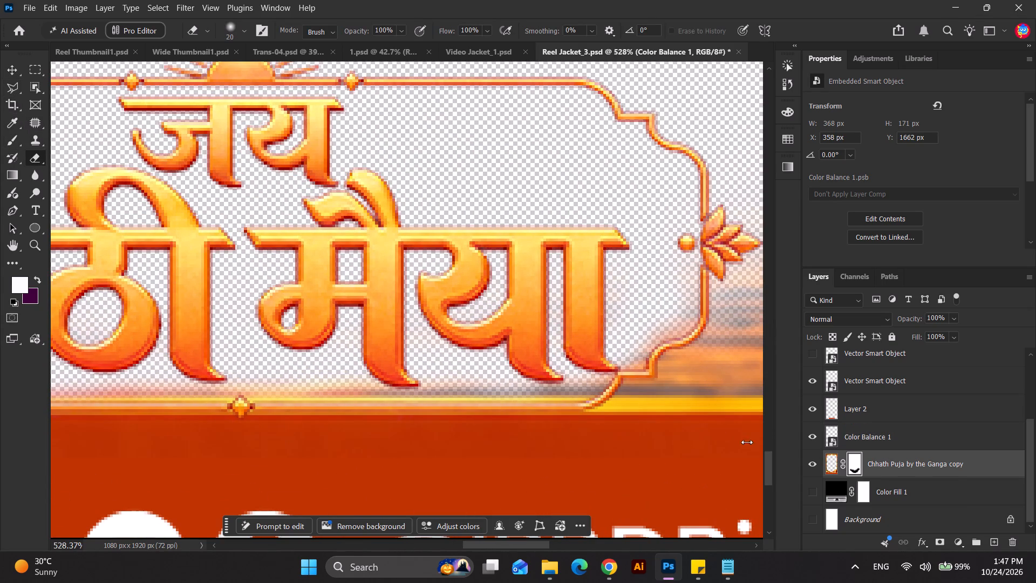
pyautogui.click(595, 358)
pyautogui.click(600, 362)
pyautogui.moveTo(605, 359); pyautogui.dragTo(616, 352)
pyautogui.click(619, 350)
pyautogui.click(626, 349)
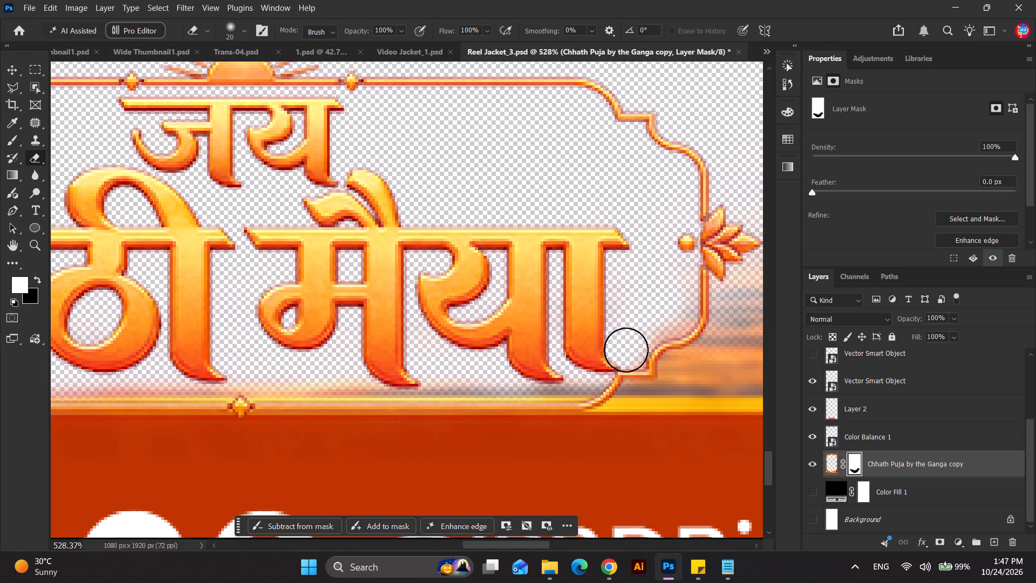
pyautogui.press('[')
pyautogui.press('[')
pyautogui.click(639, 356)
pyautogui.moveTo(640, 358); pyautogui.dragTo(644, 353)
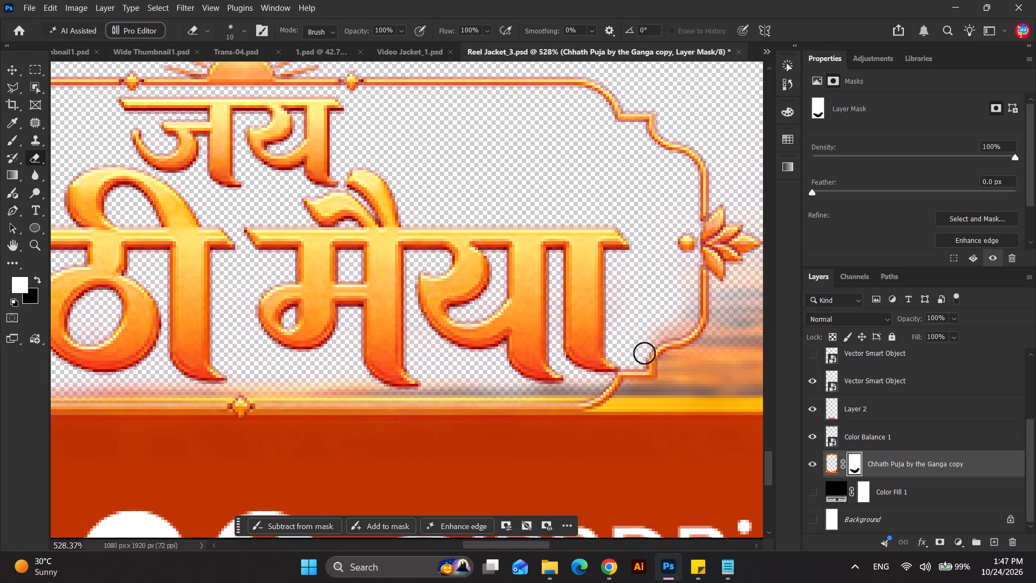
pyautogui.moveTo(644, 353); pyautogui.dragTo(682, 227)
pyautogui.moveTo(689, 257); pyautogui.dragTo(691, 277)
# Erase the artwork strip along the inside bottom of the logo frame, from its lower-right corner past the centre diamond.
pyautogui.moveTo(602, 369); pyautogui.dragTo(599, 372)
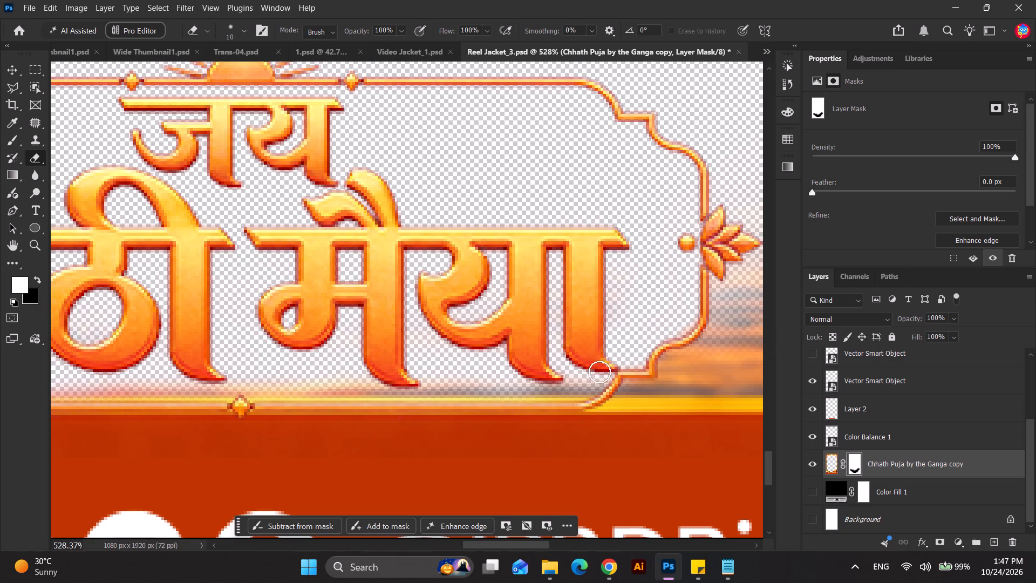
pyautogui.moveTo(599, 372); pyautogui.dragTo(368, 382)
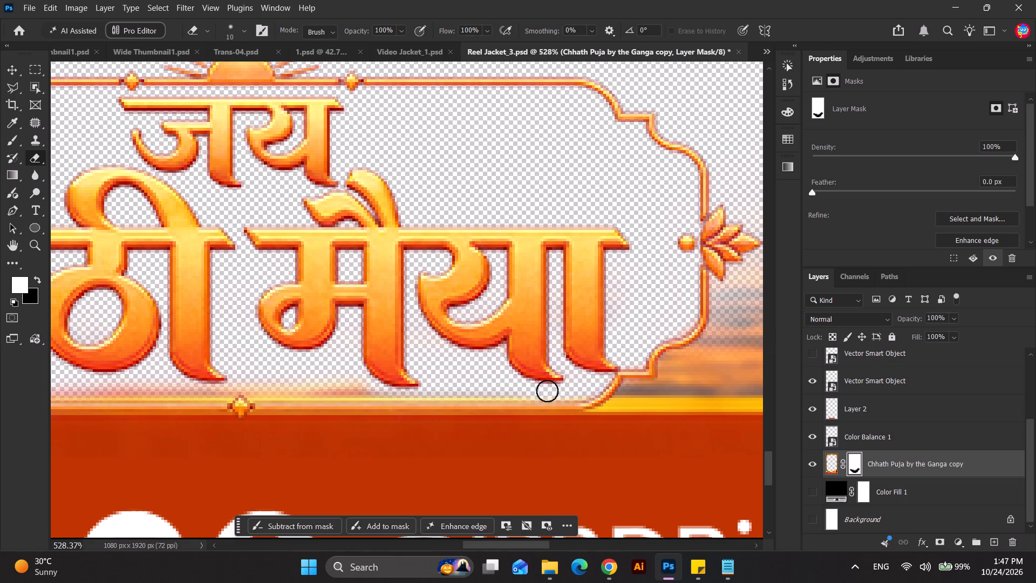
pyautogui.moveTo(547, 392); pyautogui.dragTo(232, 388)
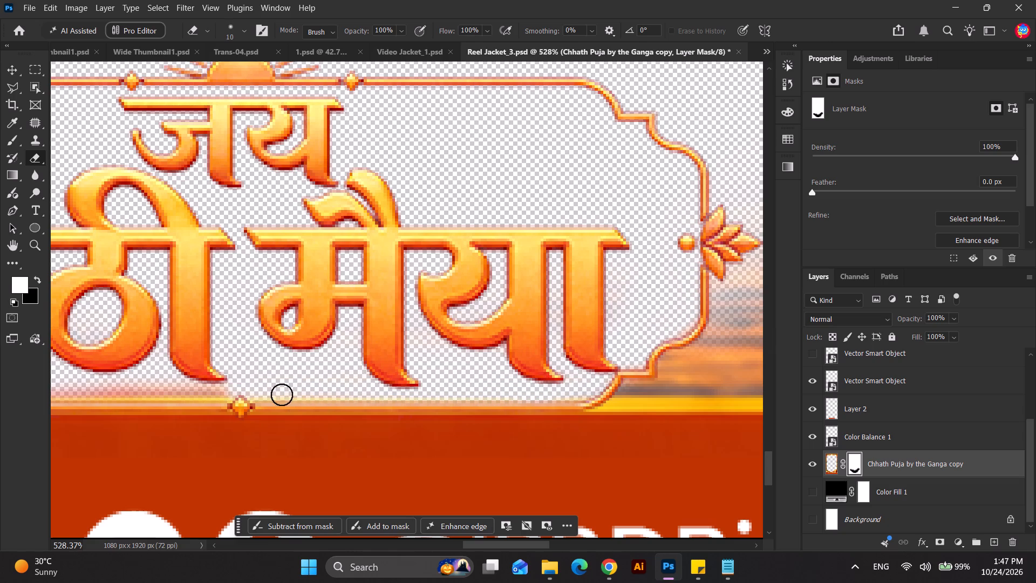
pyautogui.moveTo(269, 386); pyautogui.dragTo(156, 382)
pyautogui.click(155, 382)
pyautogui.moveTo(244, 391); pyautogui.dragTo(114, 378)
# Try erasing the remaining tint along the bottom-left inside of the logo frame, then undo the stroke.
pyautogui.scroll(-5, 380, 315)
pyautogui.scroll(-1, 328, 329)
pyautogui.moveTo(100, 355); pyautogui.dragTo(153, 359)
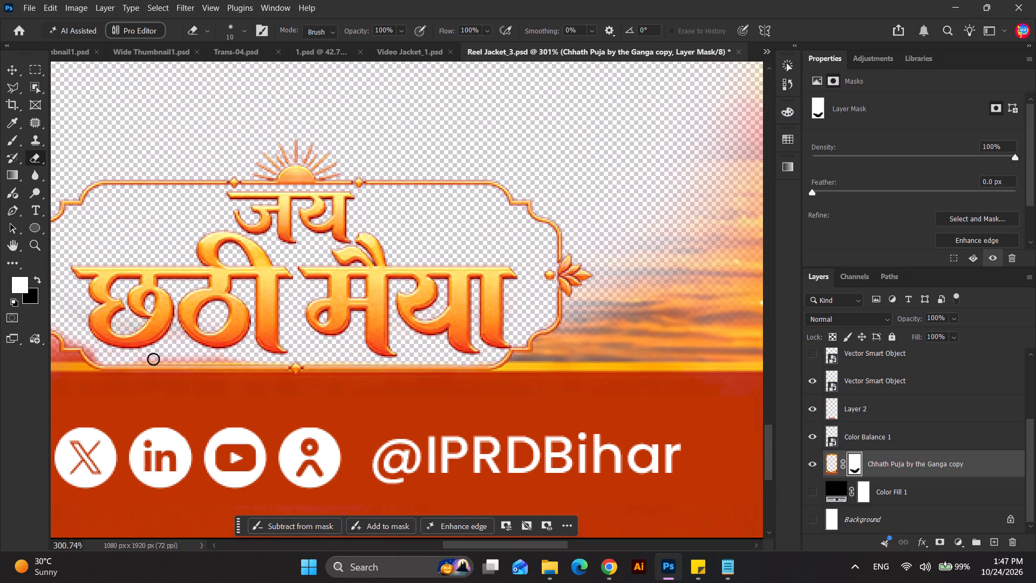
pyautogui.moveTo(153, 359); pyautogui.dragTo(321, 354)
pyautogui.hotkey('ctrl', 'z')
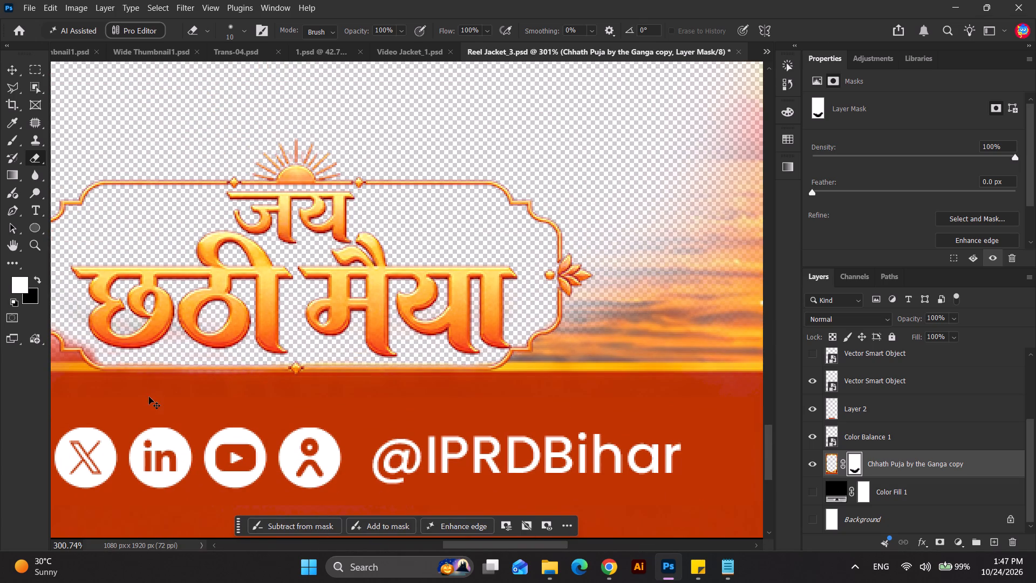
# Erase the red tint along the bottom-left inside of the logo frame and up its left edge with the 10 px eraser.
pyautogui.click(452, 541)
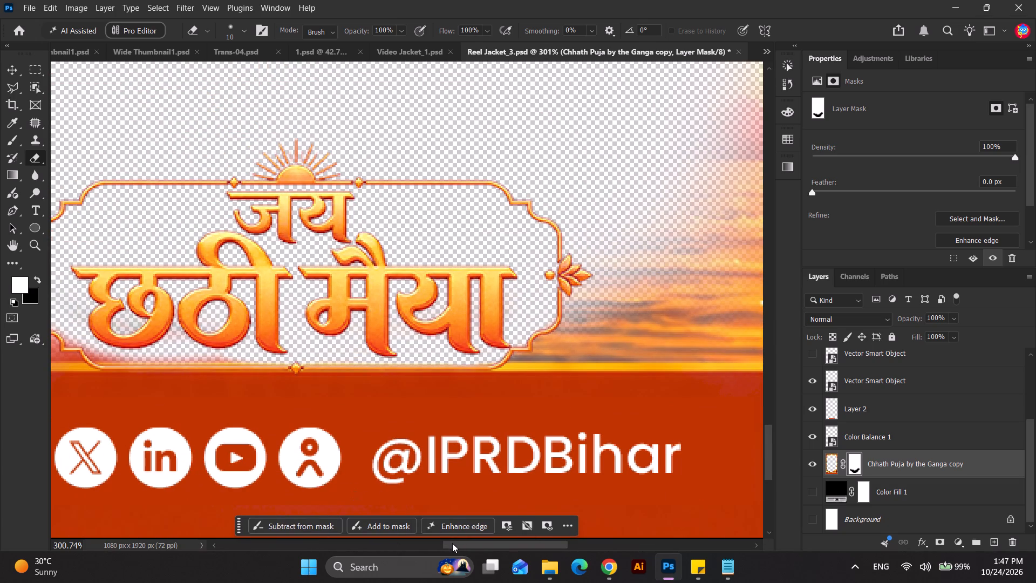
pyautogui.moveTo(452, 543); pyautogui.dragTo(425, 554)
pyautogui.scroll(8, 434, 397)
pyautogui.moveTo(390, 324); pyautogui.dragTo(389, 324)
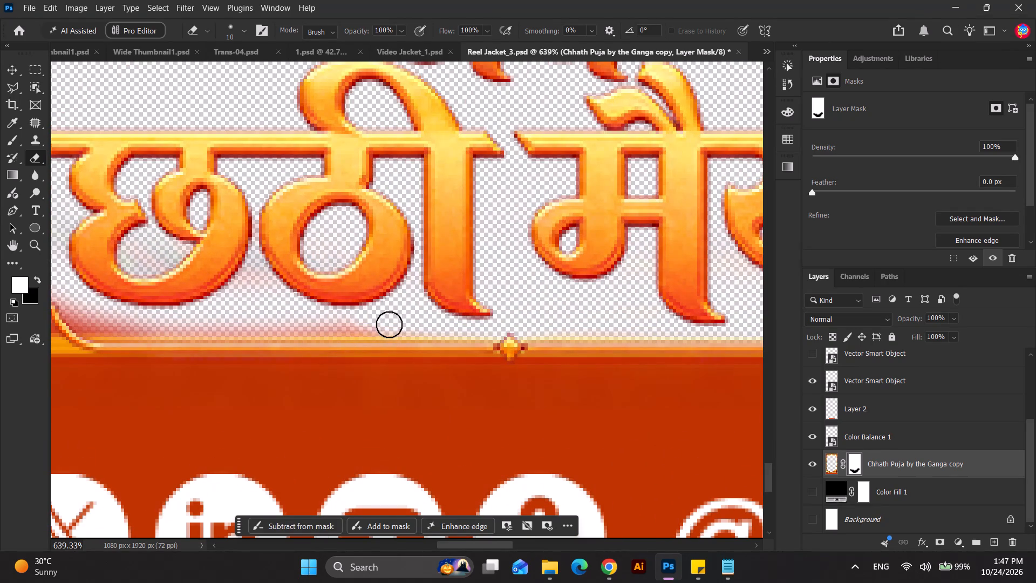
pyautogui.moveTo(389, 324); pyautogui.dragTo(91, 327)
pyautogui.moveTo(106, 333); pyautogui.dragTo(100, 334)
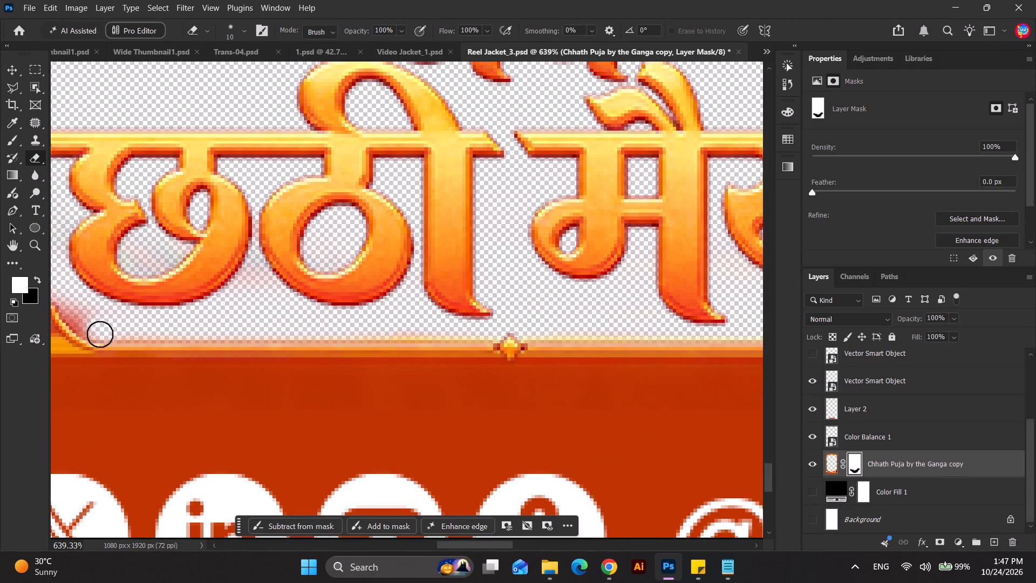
pyautogui.moveTo(100, 334); pyautogui.dragTo(60, 291)
pyautogui.scroll(-9, 134, 292)
pyautogui.moveTo(112, 297); pyautogui.dragTo(105, 297)
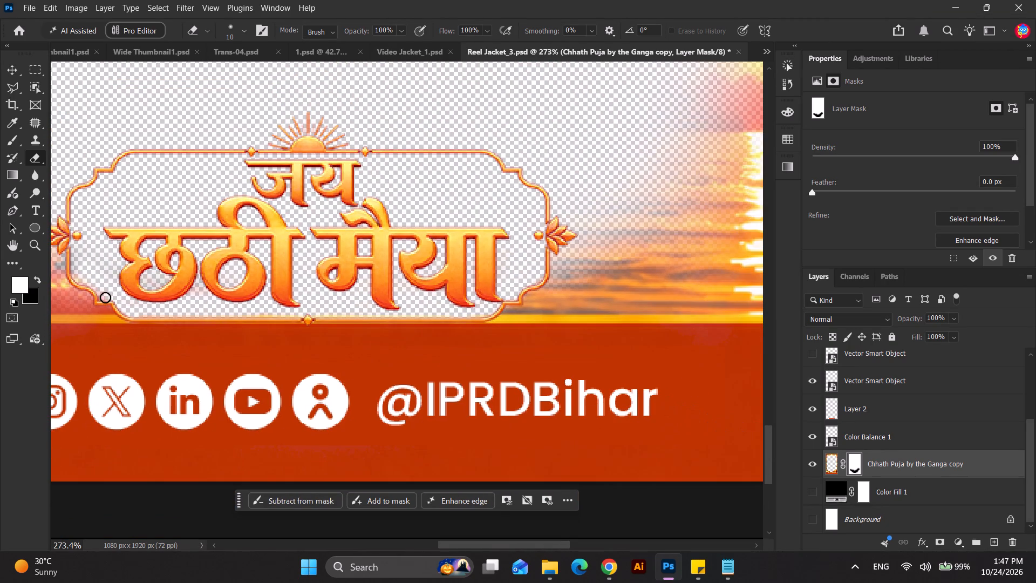
pyautogui.moveTo(105, 297); pyautogui.dragTo(70, 218)
pyautogui.click(70, 217)
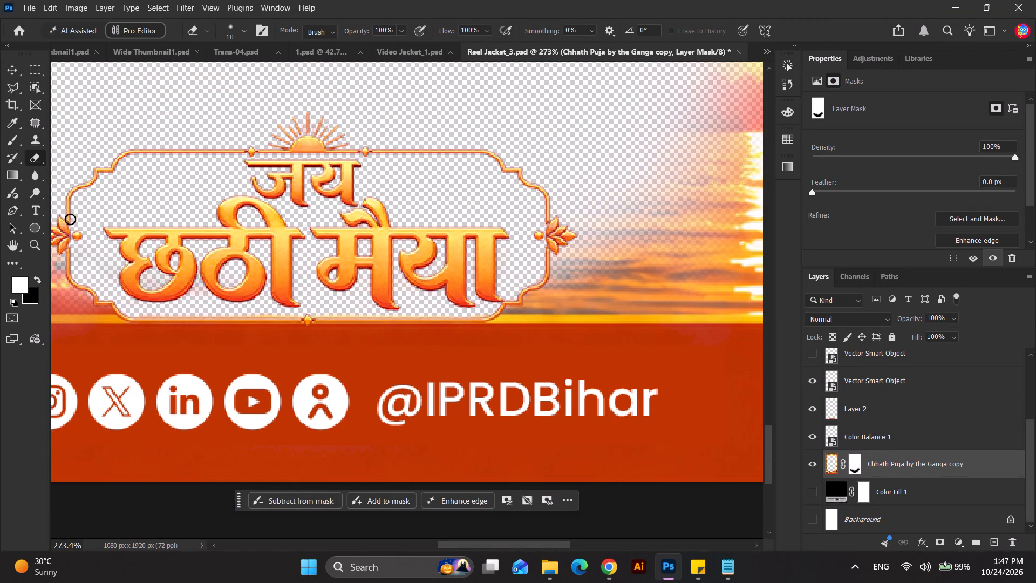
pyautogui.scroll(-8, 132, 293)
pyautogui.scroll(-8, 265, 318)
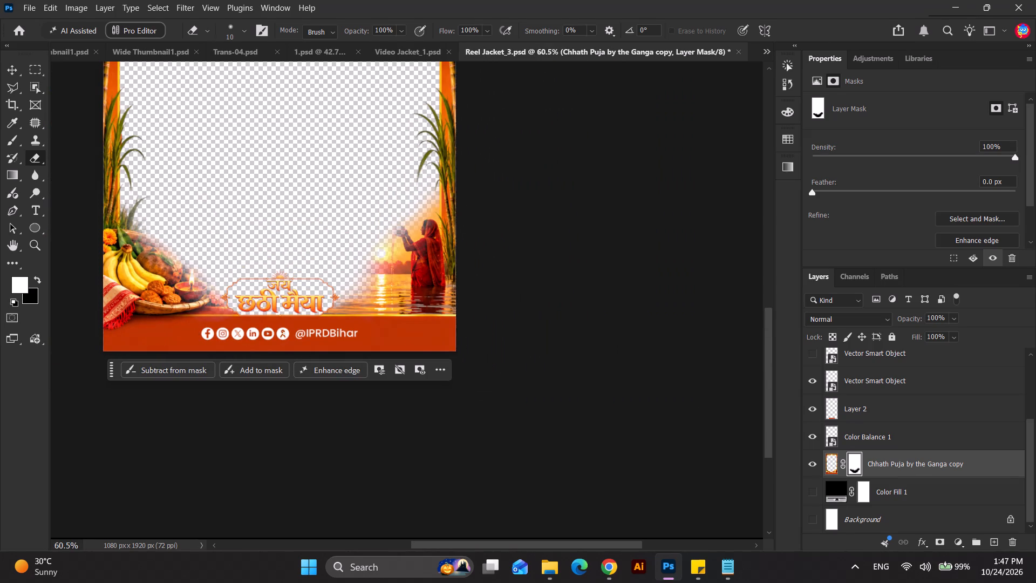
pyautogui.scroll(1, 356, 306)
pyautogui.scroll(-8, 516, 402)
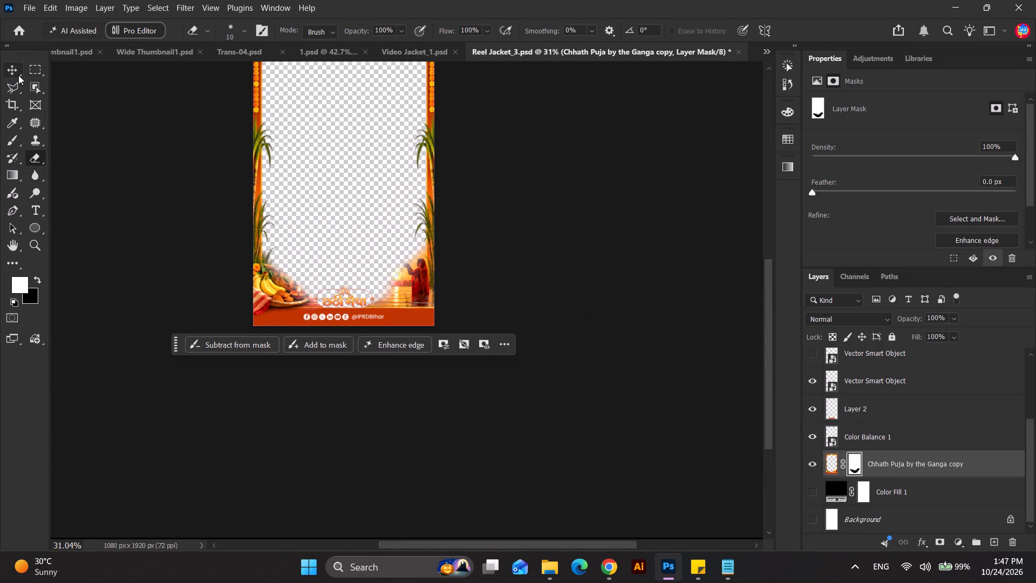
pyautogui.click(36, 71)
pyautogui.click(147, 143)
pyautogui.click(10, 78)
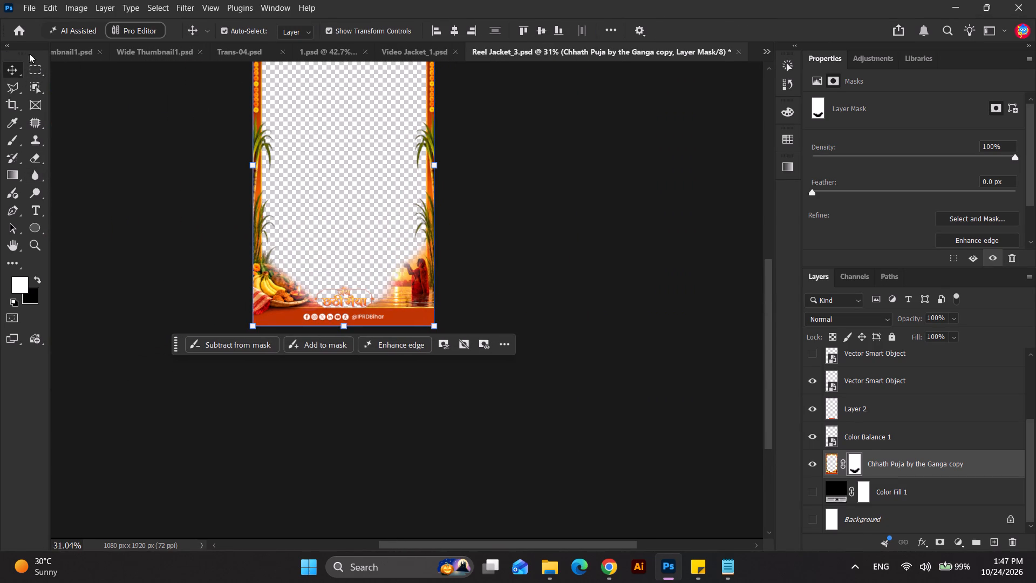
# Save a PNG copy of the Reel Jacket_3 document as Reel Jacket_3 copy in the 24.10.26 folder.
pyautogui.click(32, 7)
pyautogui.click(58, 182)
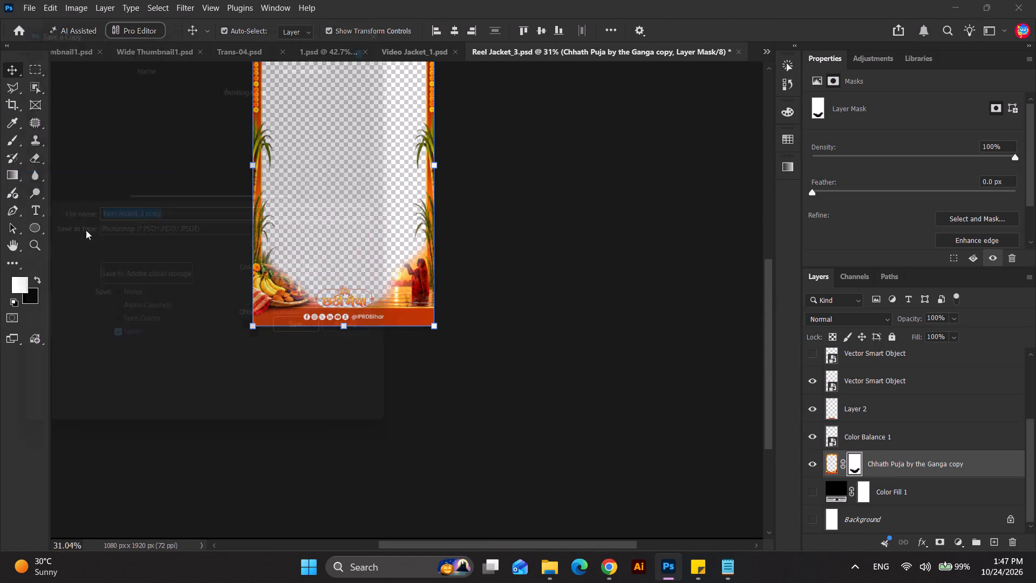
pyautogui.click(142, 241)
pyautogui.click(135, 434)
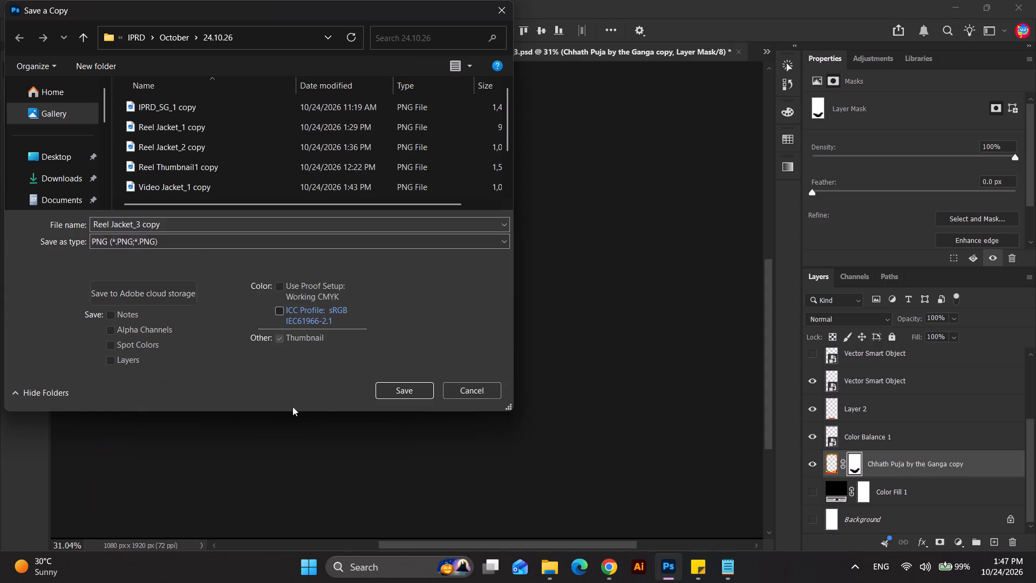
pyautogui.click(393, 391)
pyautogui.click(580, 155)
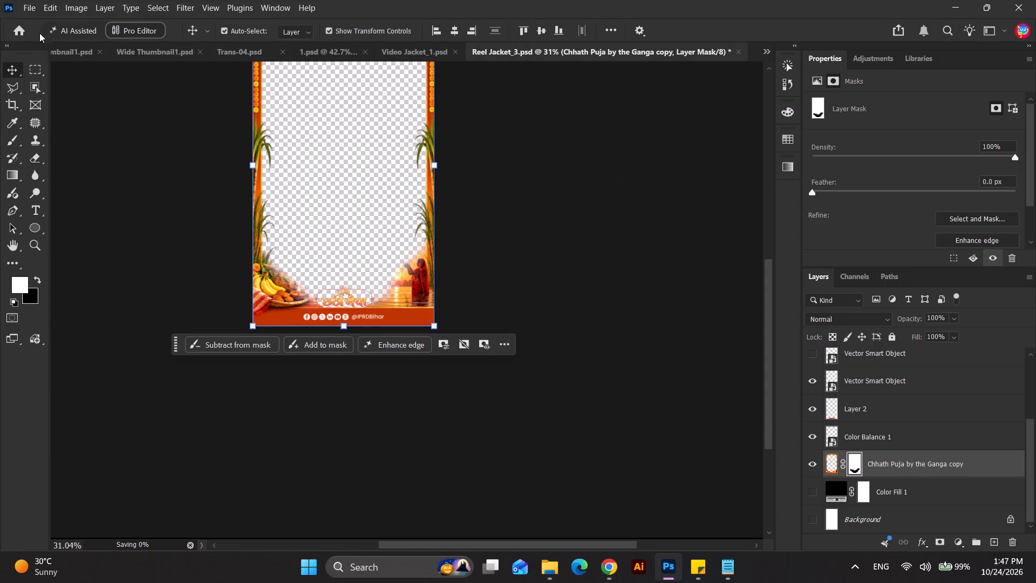
# Align the जय छठी मैया logo to the canvas's horizontal centre and save the Reel Jacket_3 PSD.
pyautogui.click(8, 72)
pyautogui.click(194, 158)
pyautogui.scroll(1, 383, 286)
pyautogui.scroll(-5, 394, 314)
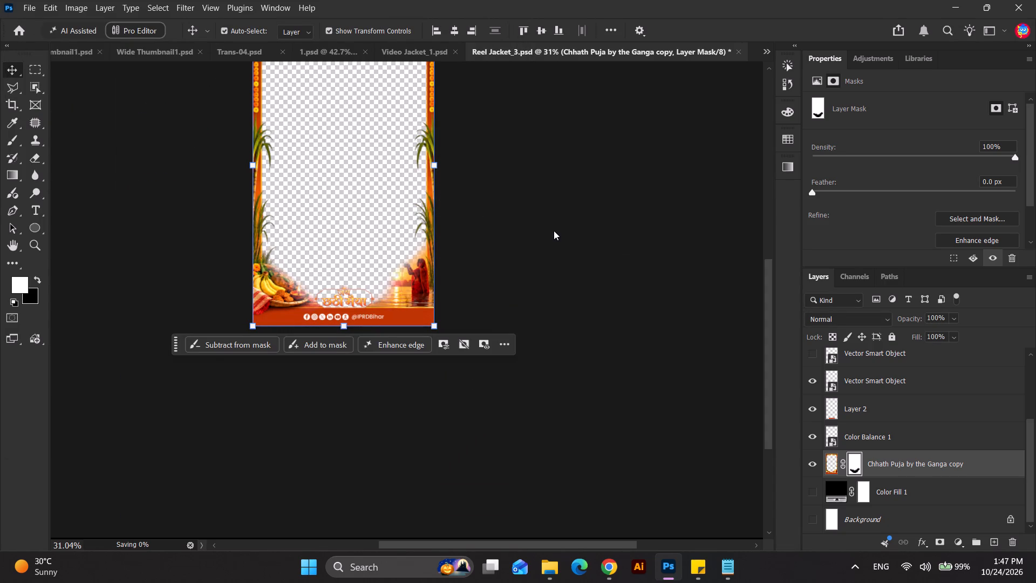
pyautogui.click(554, 231)
pyautogui.scroll(-8, 561, 289)
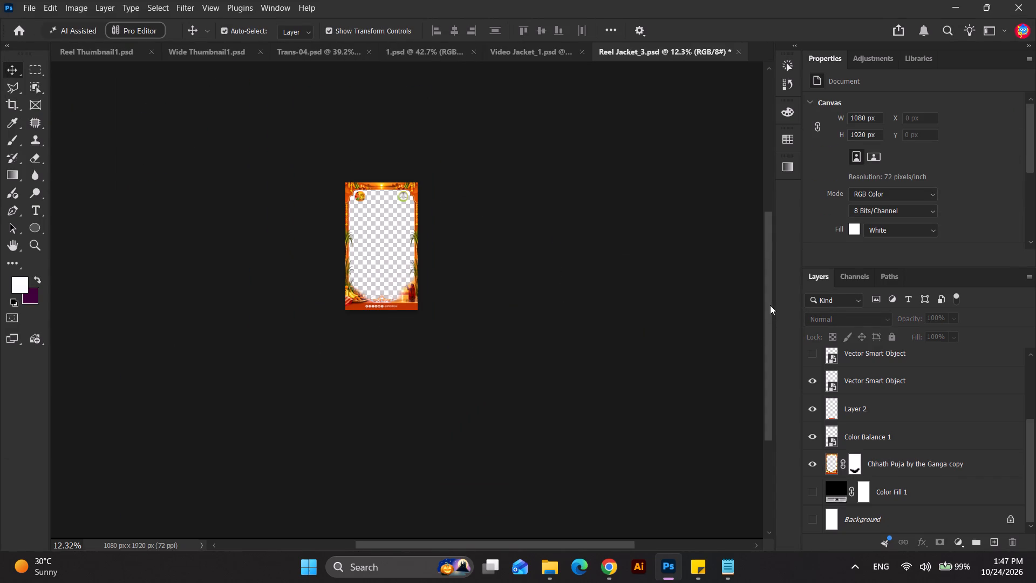
pyautogui.moveTo(766, 301); pyautogui.dragTo(767, 273)
pyautogui.scroll(11, 373, 360)
pyautogui.click(406, 368)
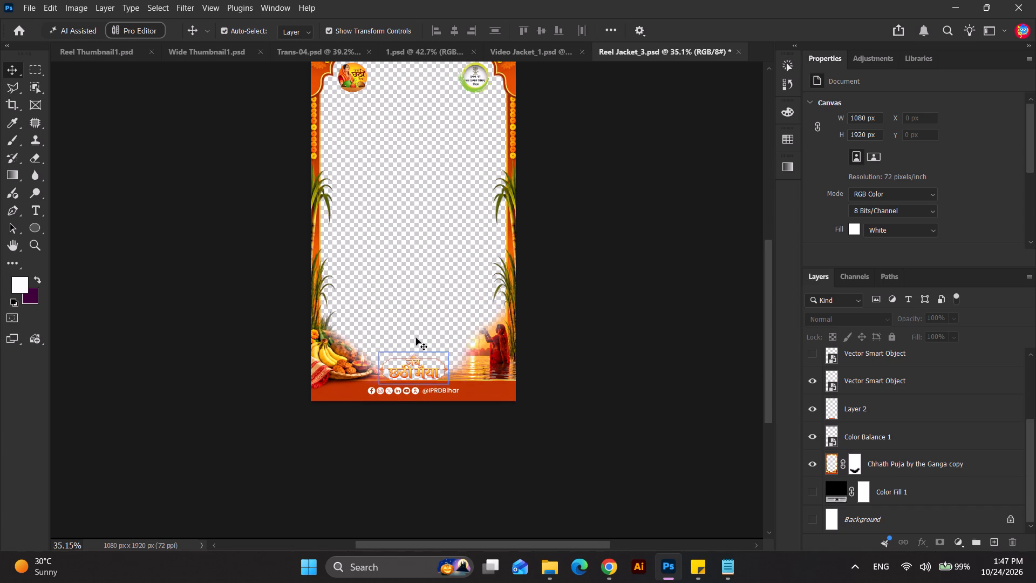
pyautogui.click(604, 29)
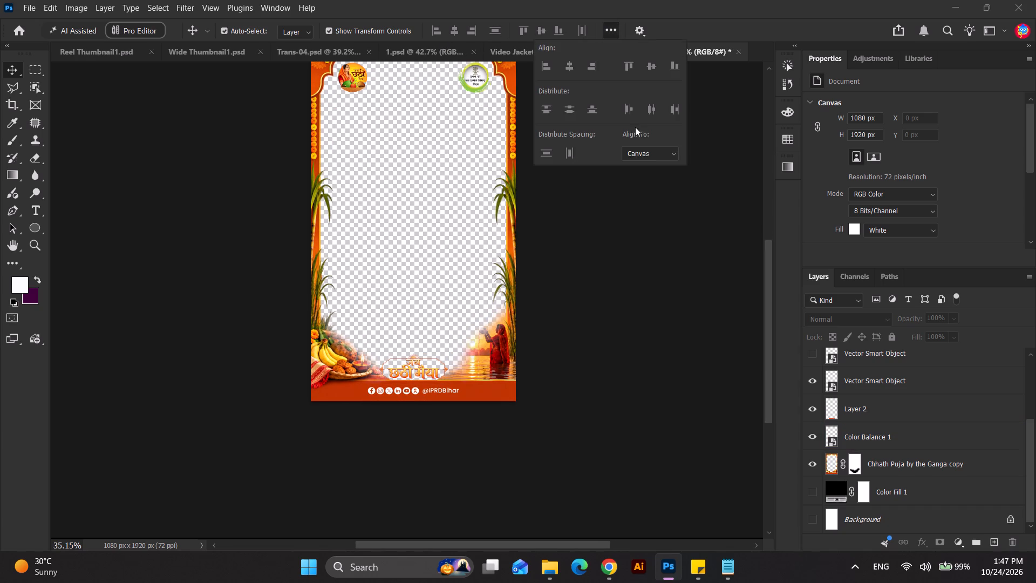
pyautogui.click(638, 158)
pyautogui.click(638, 172)
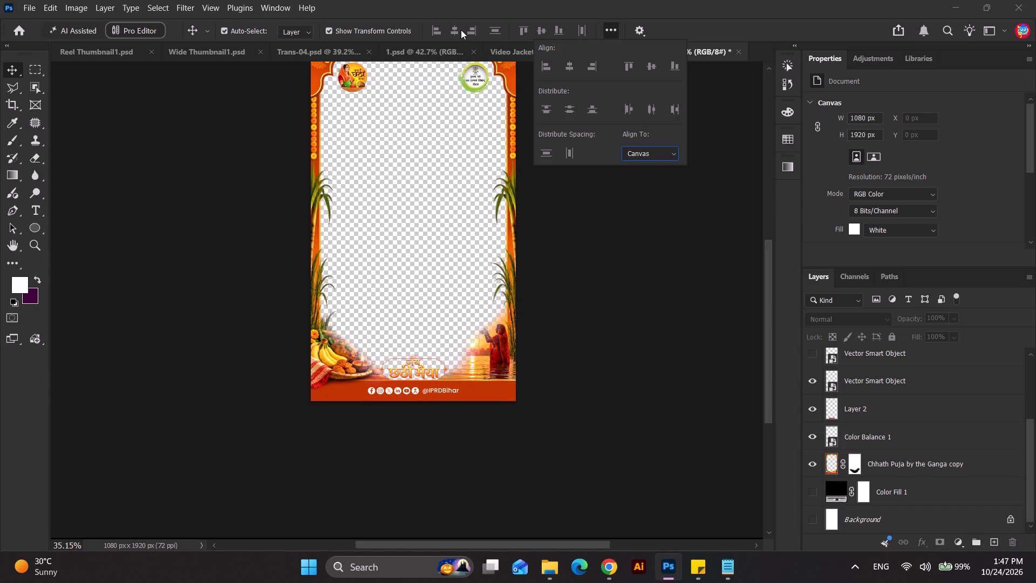
pyautogui.click(461, 30)
pyautogui.click(452, 34)
pyautogui.click(419, 370)
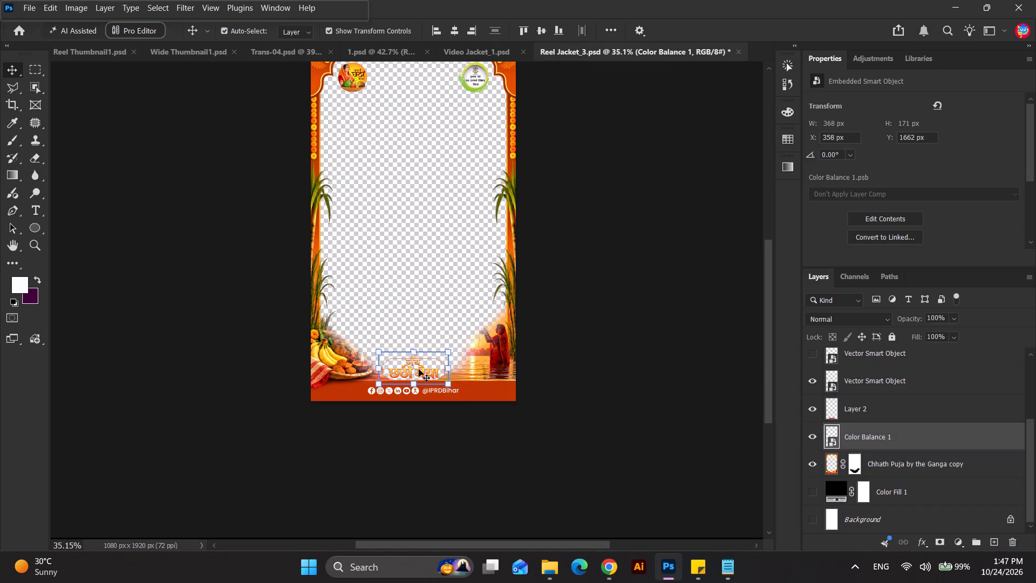
pyautogui.click(451, 30)
pyautogui.click(635, 313)
pyautogui.scroll(4, 483, 335)
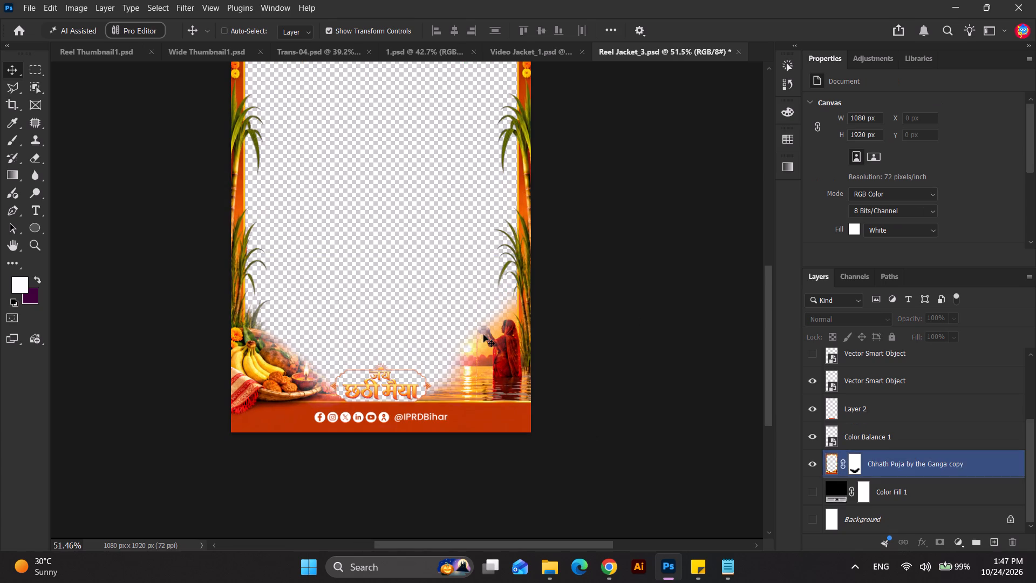
pyautogui.hotkey('ctrl', 's')
# Save a PNG copy of Reel Jacket_3 in the 24.10.26 folder, replacing the existing Reel Jacket_3 copy file.
pyautogui.click(24, 8)
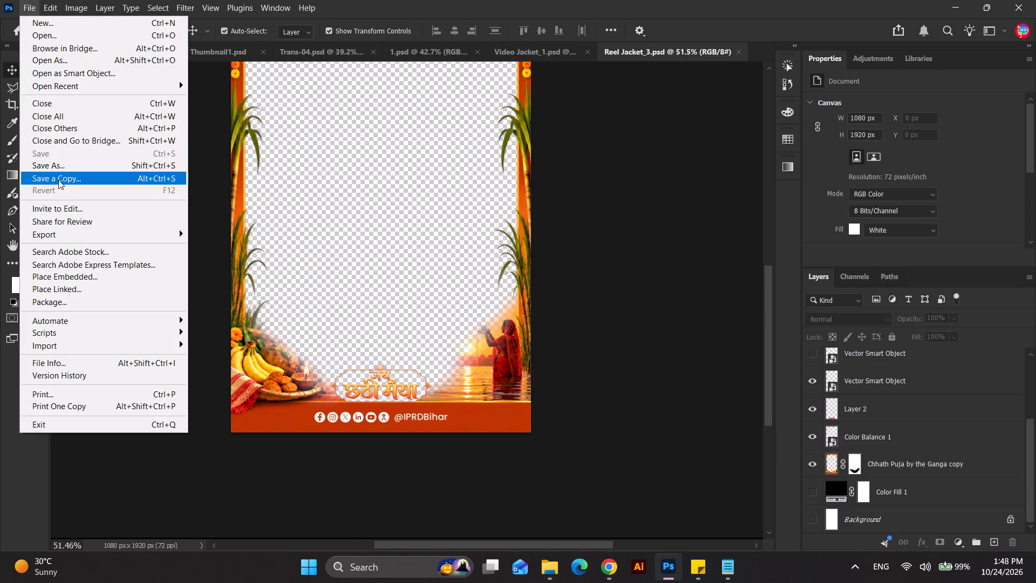
pyautogui.click(58, 180)
pyautogui.click(139, 241)
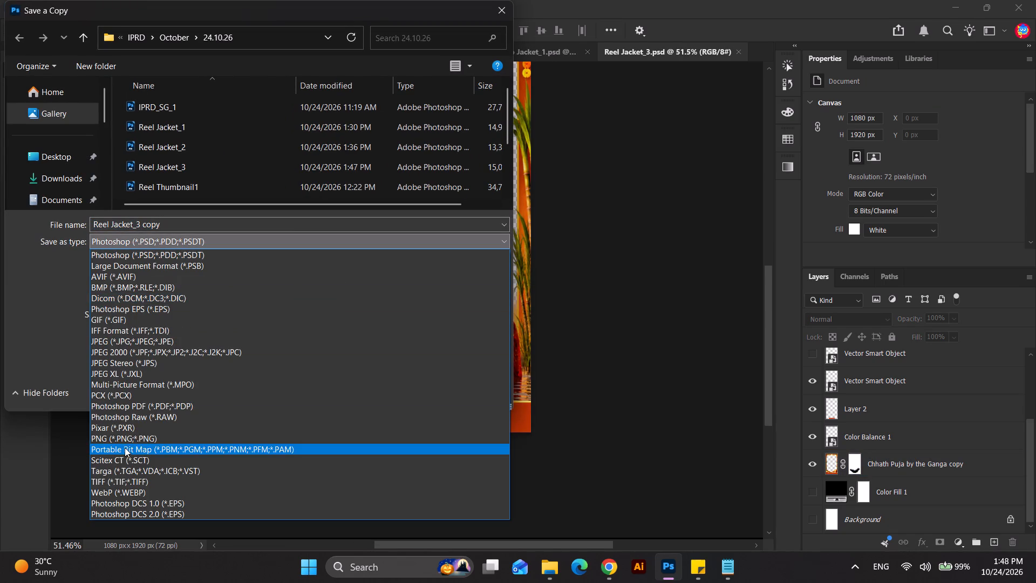
pyautogui.click(124, 434)
pyautogui.click(430, 394)
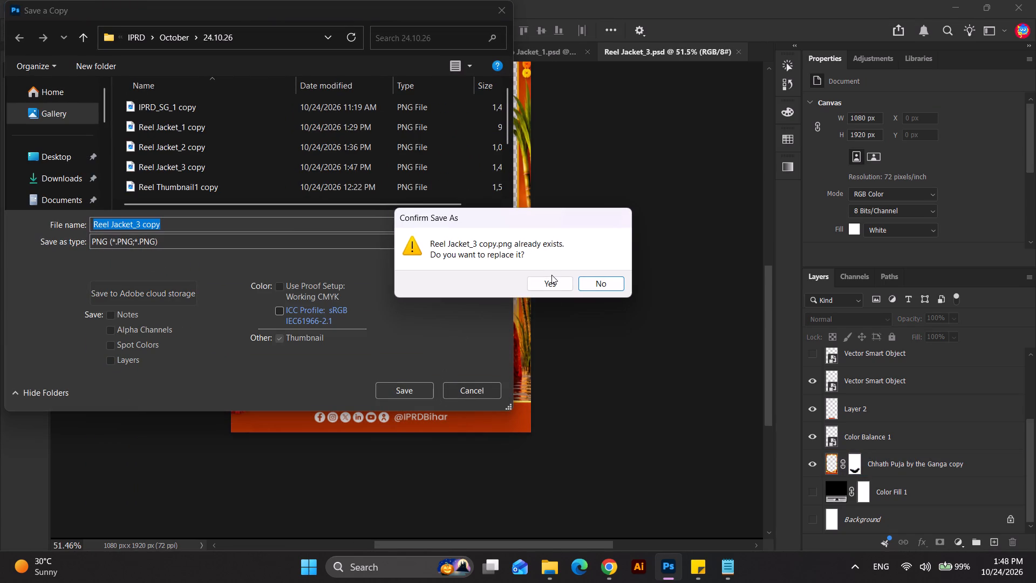
pyautogui.click(551, 275)
pyautogui.click(555, 280)
pyautogui.click(613, 153)
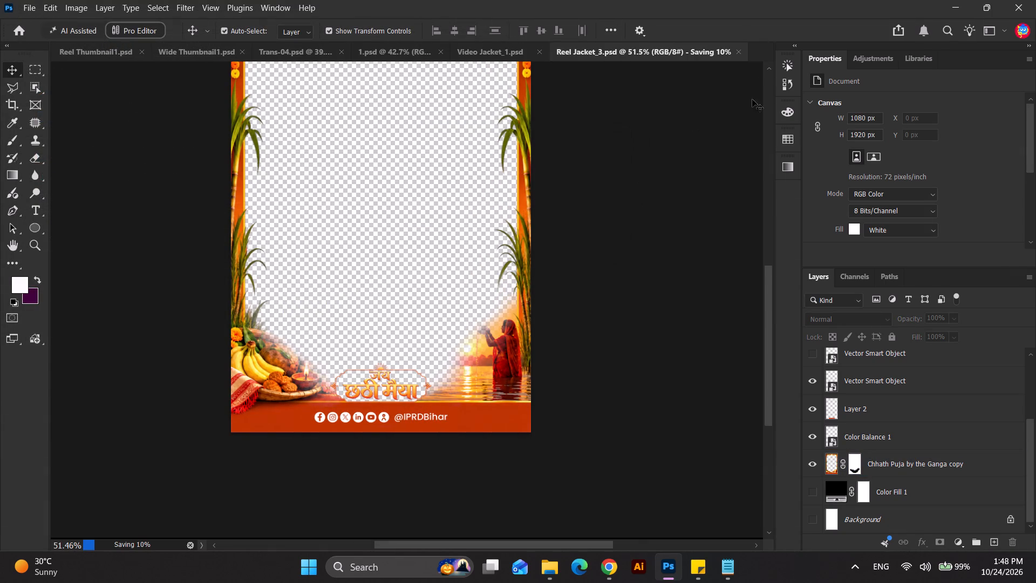
# Switch to File Explorer and rename the Reel Jacket_1 copy PNG in the 24.10.26 folder as Reel Jacket_2.
pyautogui.click(554, 567)
pyautogui.click(526, 438)
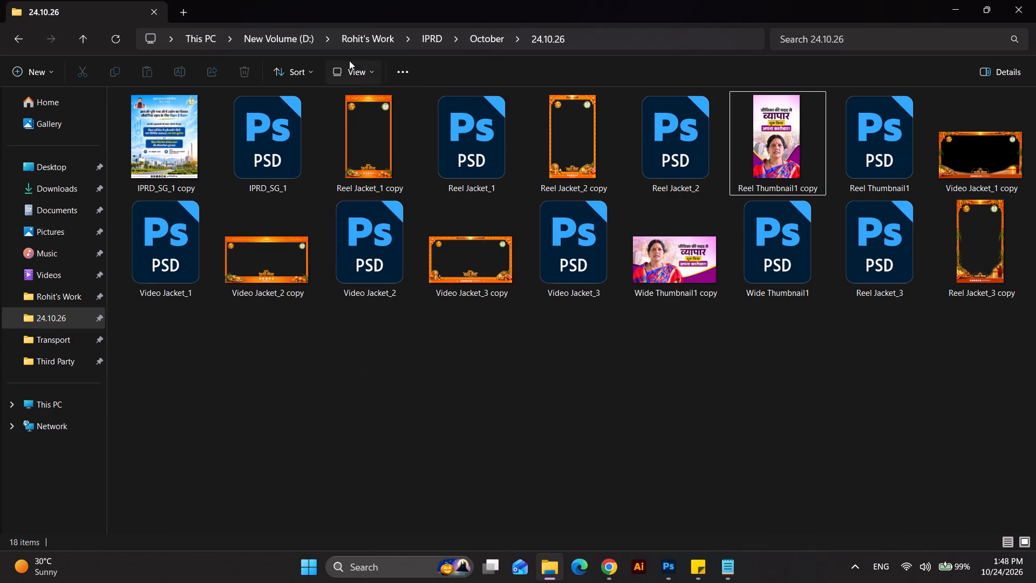
pyautogui.keyDown('ctrl'); pyautogui.scroll(6, 367, 141); pyautogui.keyUp('ctrl')
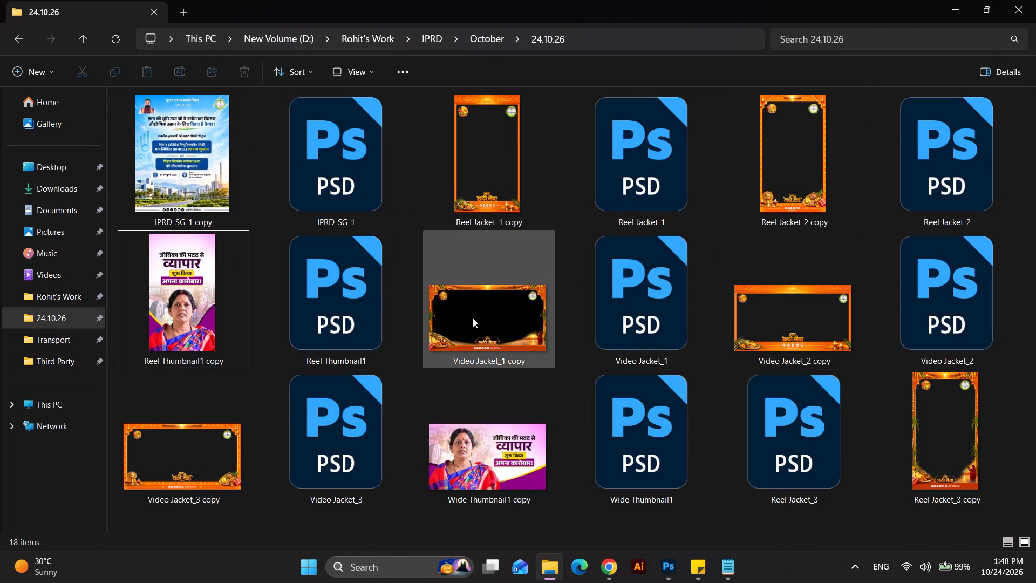
pyautogui.click(493, 221)
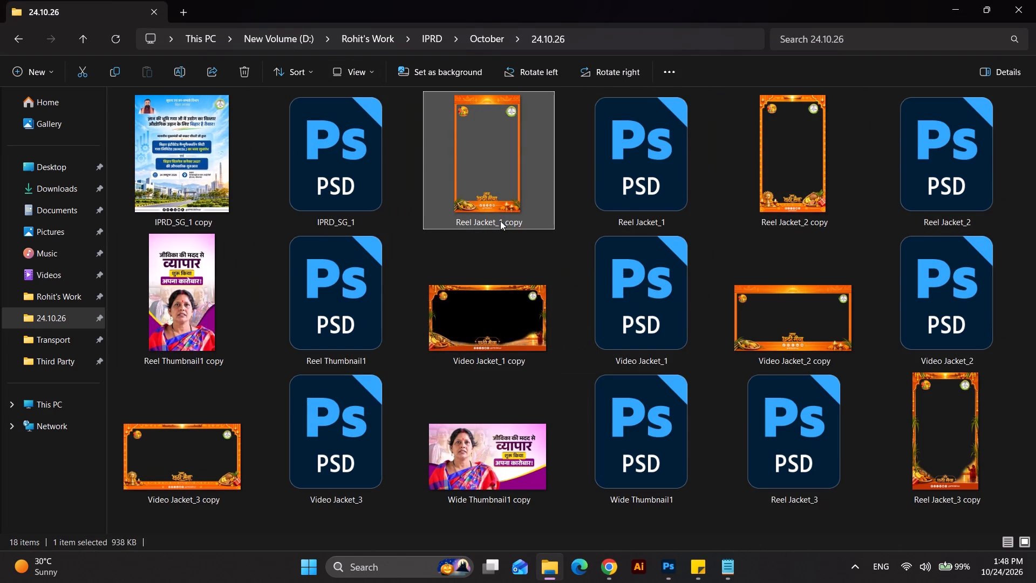
pyautogui.click(500, 221)
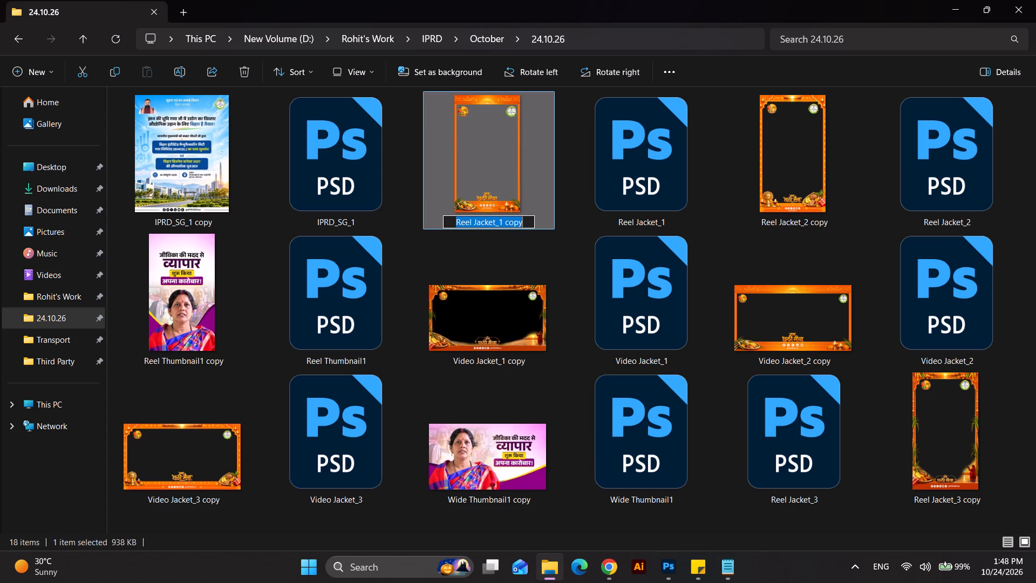
pyautogui.click(498, 223)
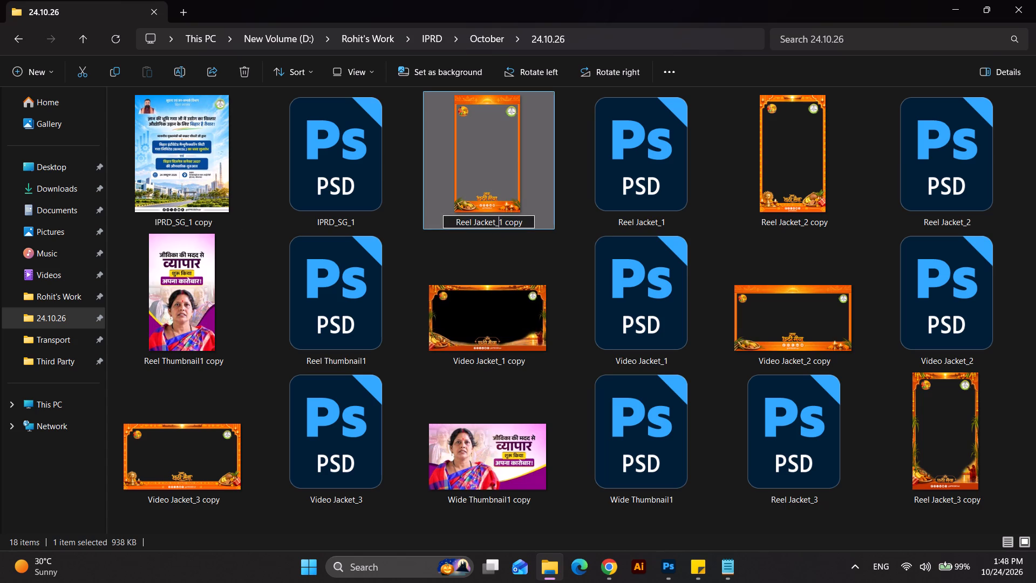
pyautogui.click(502, 223)
pyautogui.doubleClick(500, 224)
pyautogui.hotkey('shift', '@')
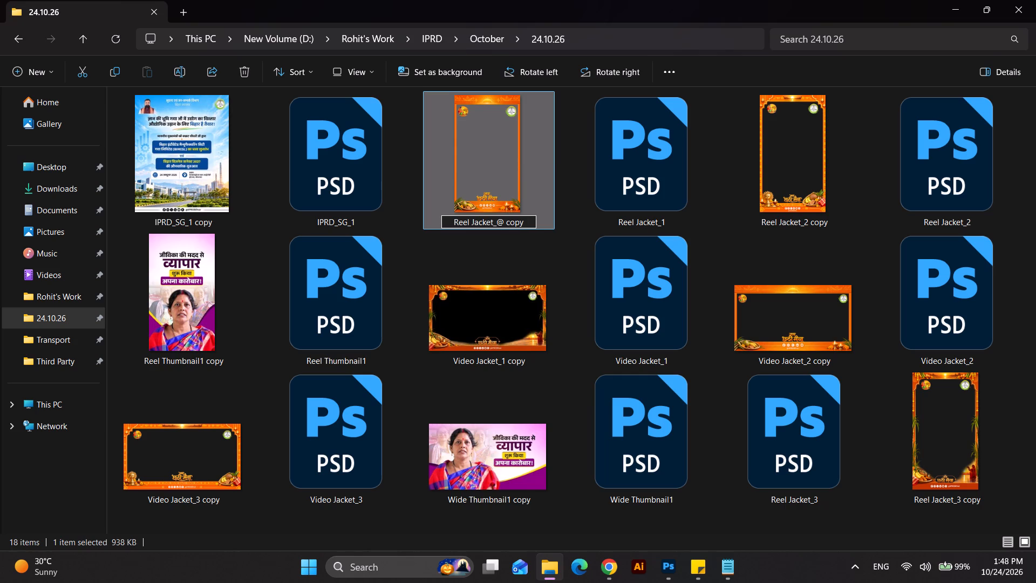
pyautogui.press('BackSpace')
pyautogui.press('2')
pyautogui.moveTo(504, 222); pyautogui.dragTo(536, 232)
pyautogui.press('BackSpace')
pyautogui.press('BackSpace')
pyautogui.click(571, 239)
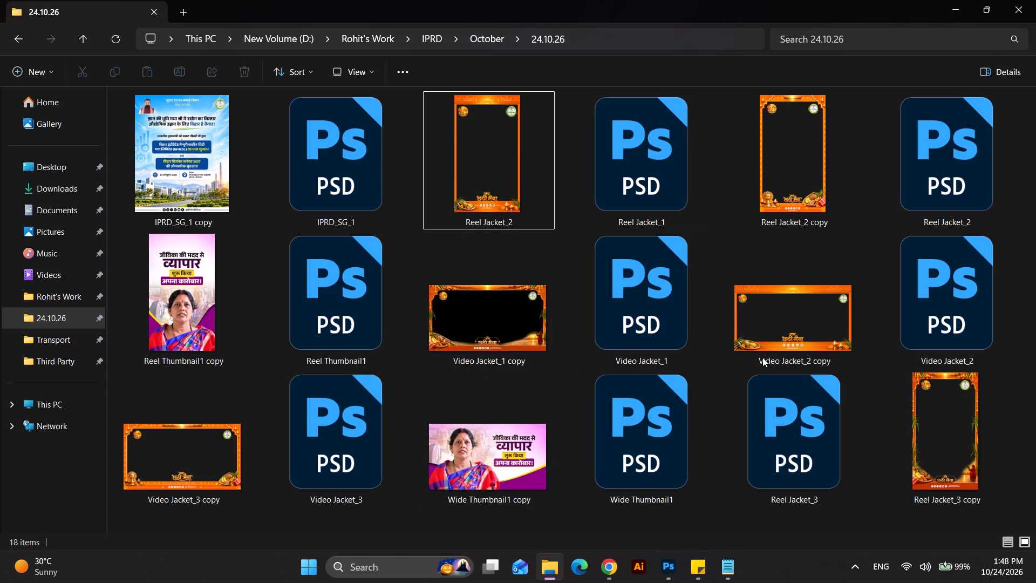
# Rename the Video Jacket_2 copy PNG as Video Jacket_2.
pyautogui.click(802, 358)
pyautogui.click(814, 364)
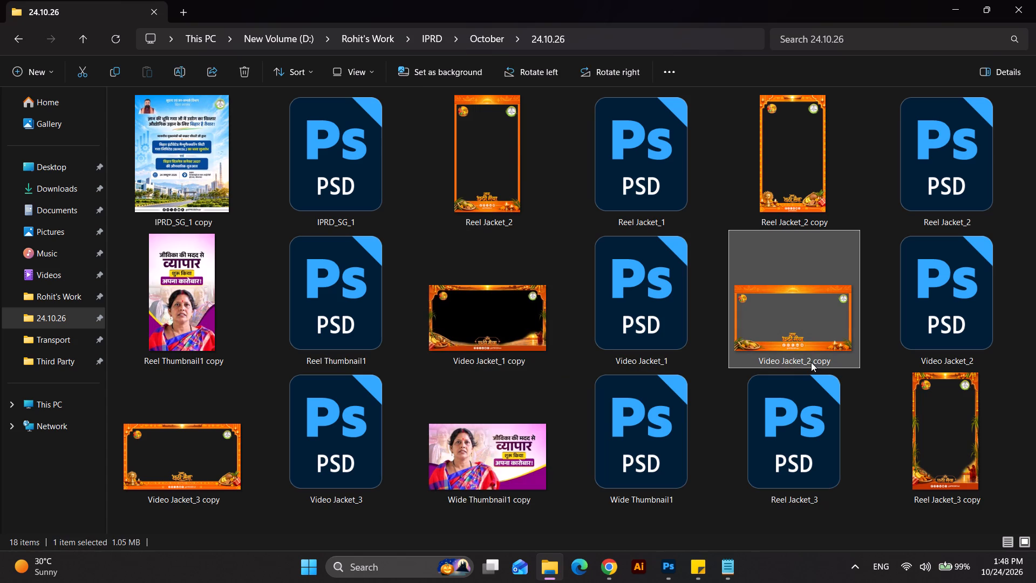
pyautogui.moveTo(811, 362); pyautogui.dragTo(847, 365)
pyautogui.press('BackSpace')
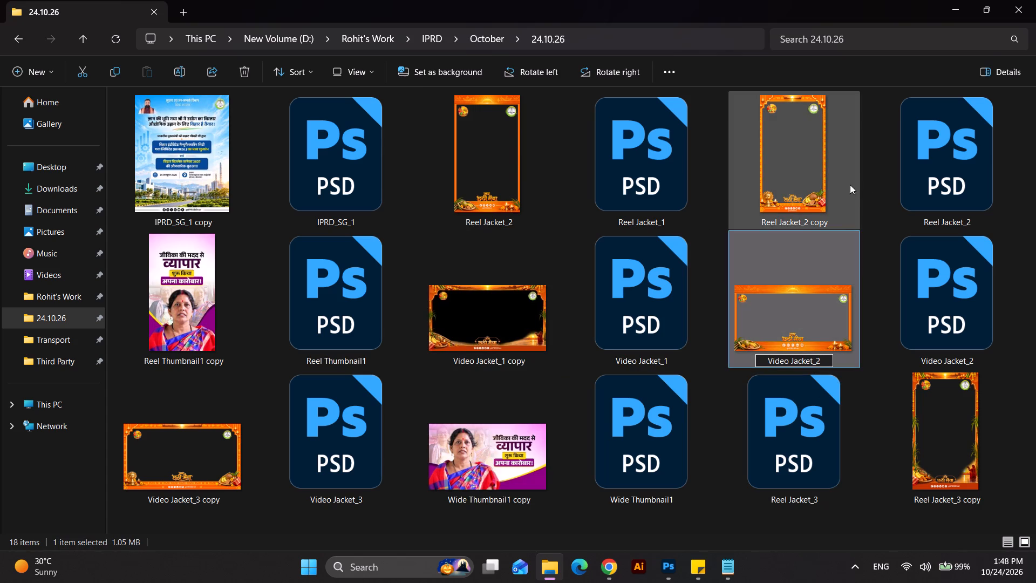
pyautogui.click(871, 179)
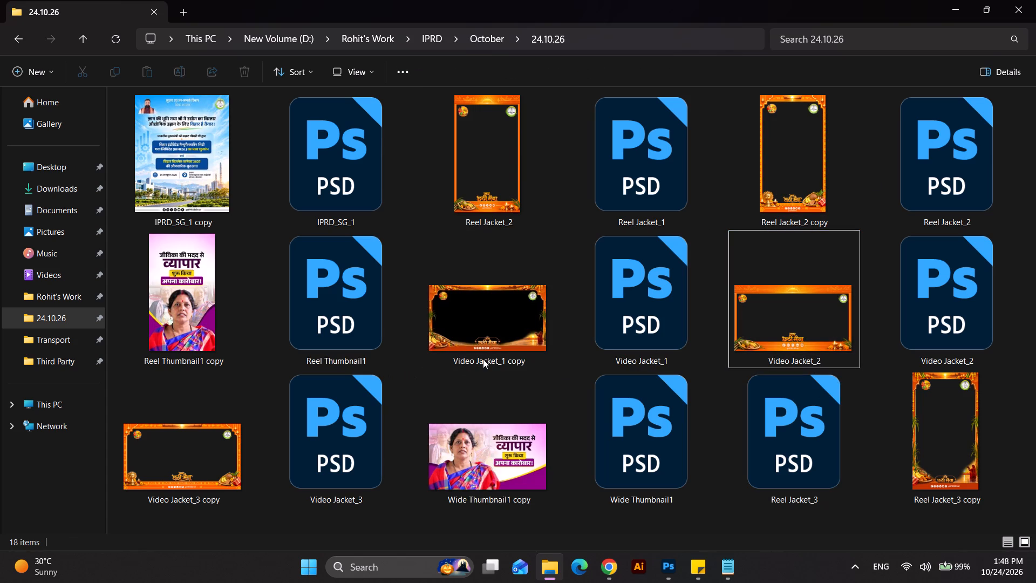
# Rename the Video Jacket_1 copy PNG as Video Jacket_1.
pyautogui.click(483, 359)
pyautogui.click(481, 363)
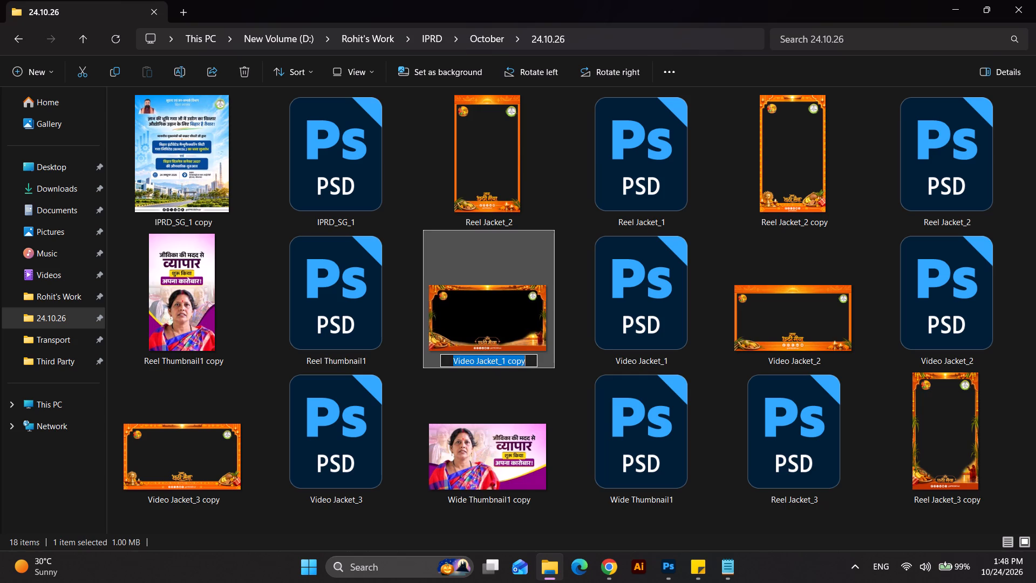
pyautogui.moveTo(505, 362); pyautogui.dragTo(539, 364)
pyautogui.press('BackSpace')
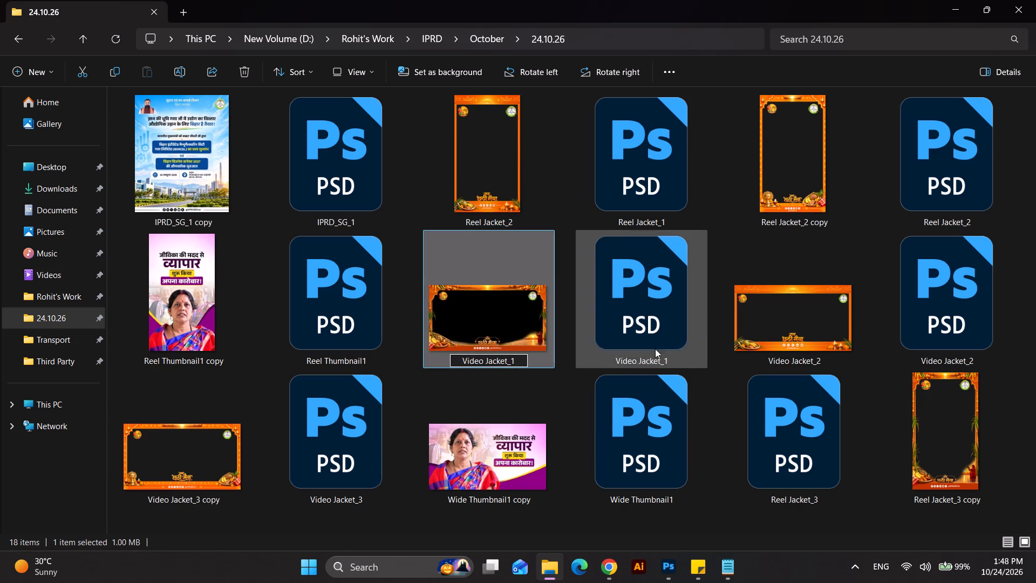
pyautogui.click(725, 229)
# Rename the Reel Jacket_3 copy PNG as Reel Jacket_1.
pyautogui.click(929, 484)
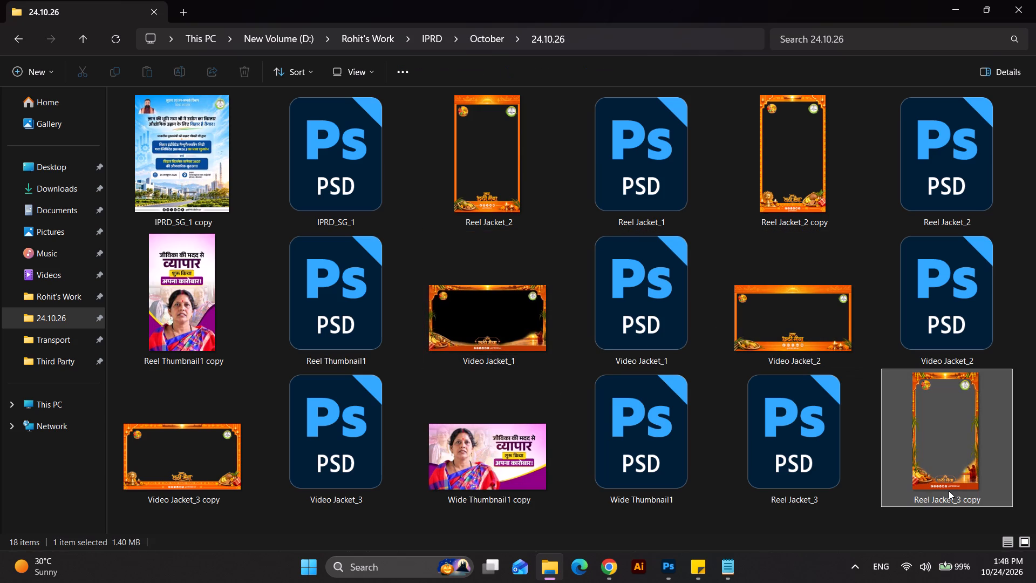
pyautogui.click(950, 492)
pyautogui.click(955, 500)
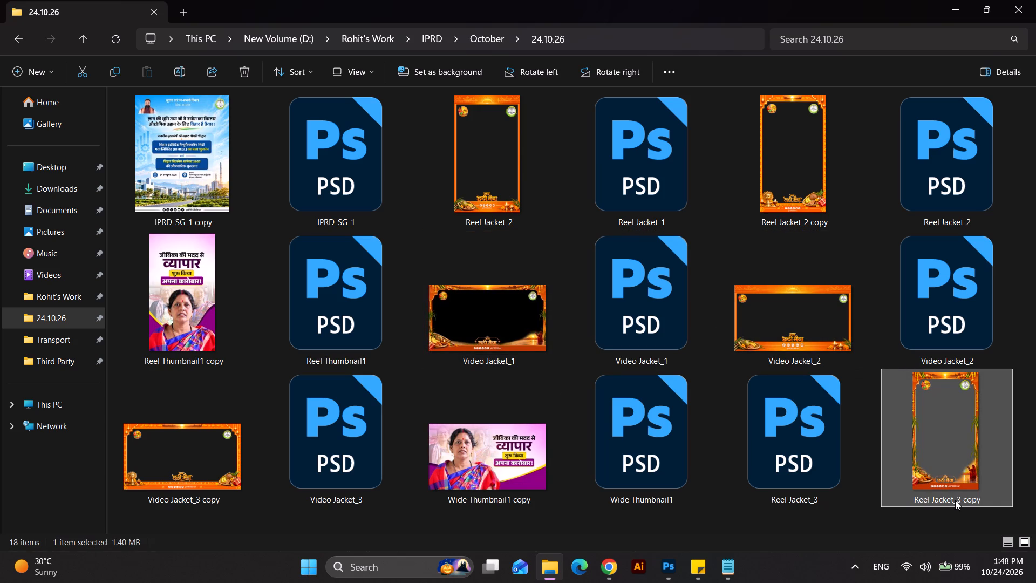
pyautogui.moveTo(955, 499); pyautogui.dragTo(976, 500)
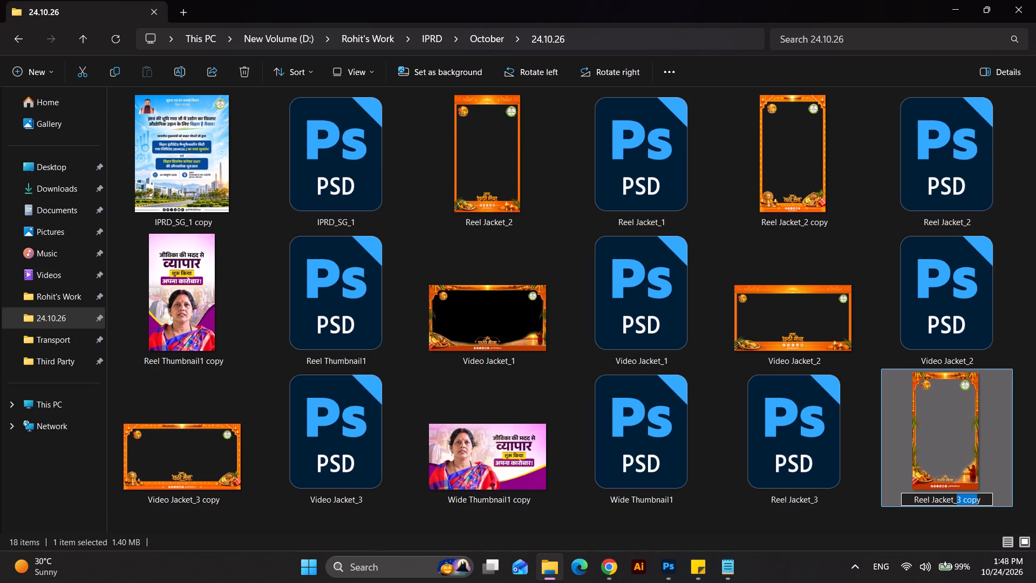
pyautogui.press('1')
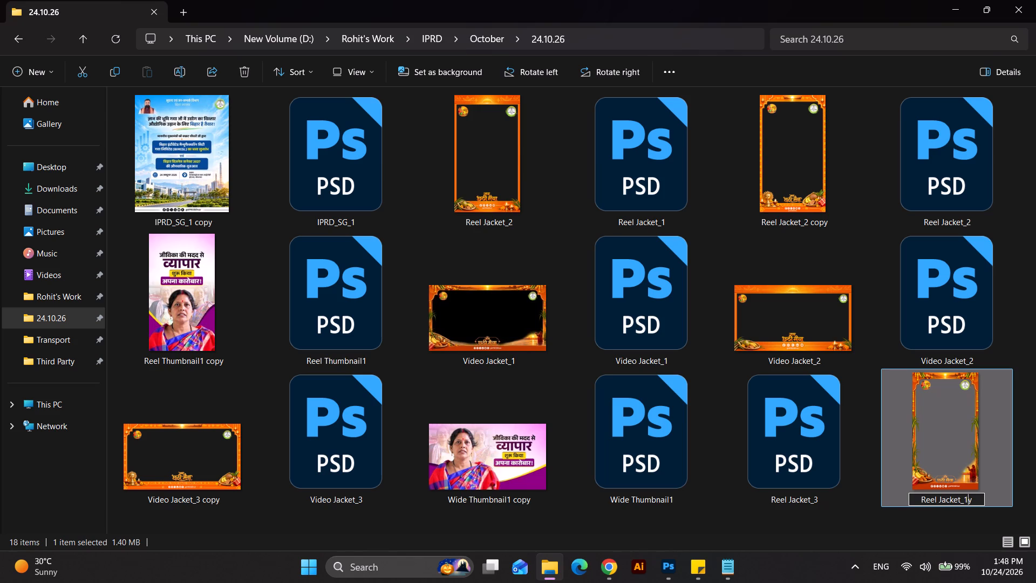
pyautogui.press('Delete')
pyautogui.click(1013, 354)
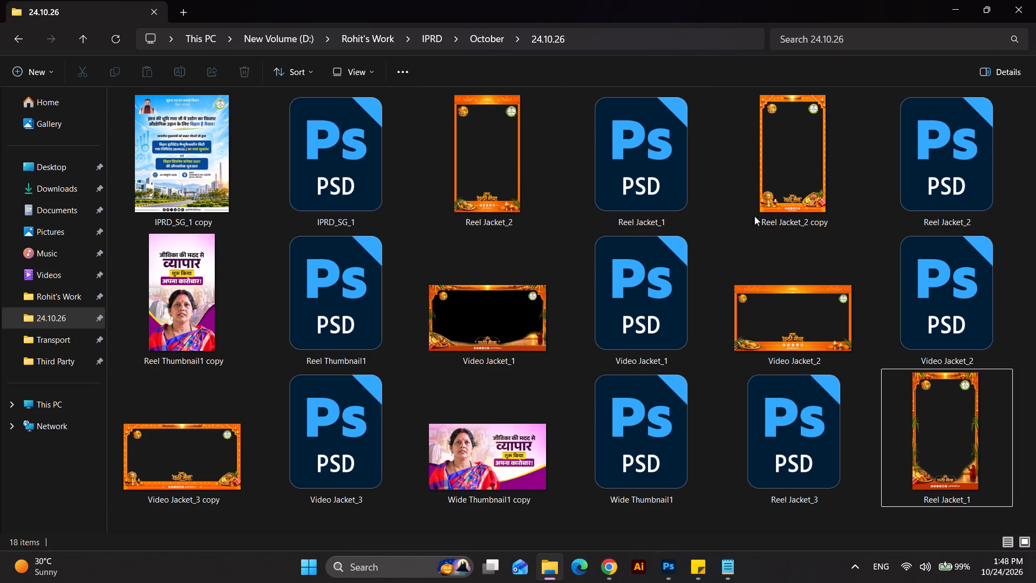
# Rename the Reel Jacket_2 copy PNG as Reel Jacket_3.
pyautogui.click(786, 220)
pyautogui.click(807, 221)
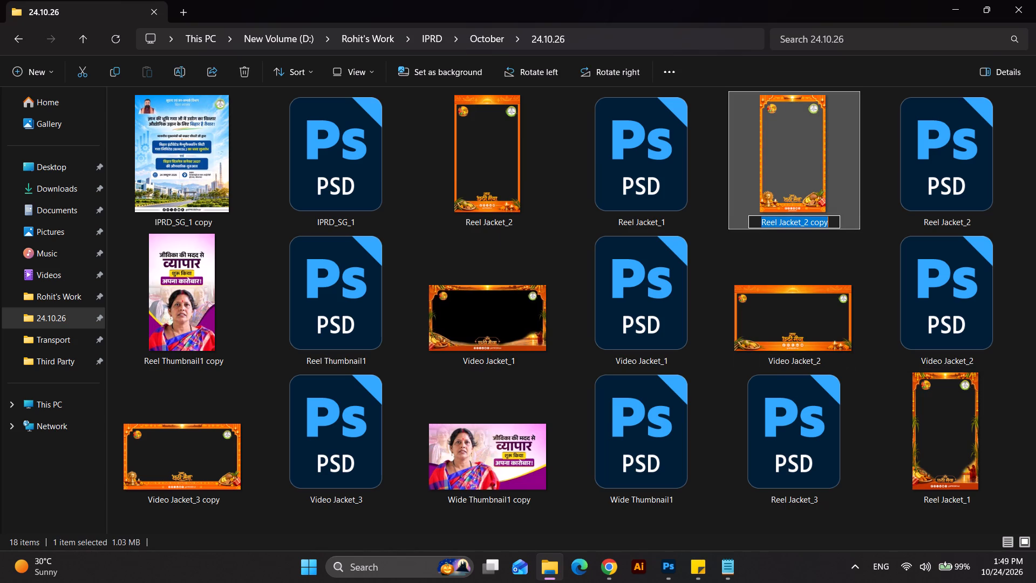
pyautogui.moveTo(803, 219); pyautogui.dragTo(842, 225)
pyautogui.press('3')
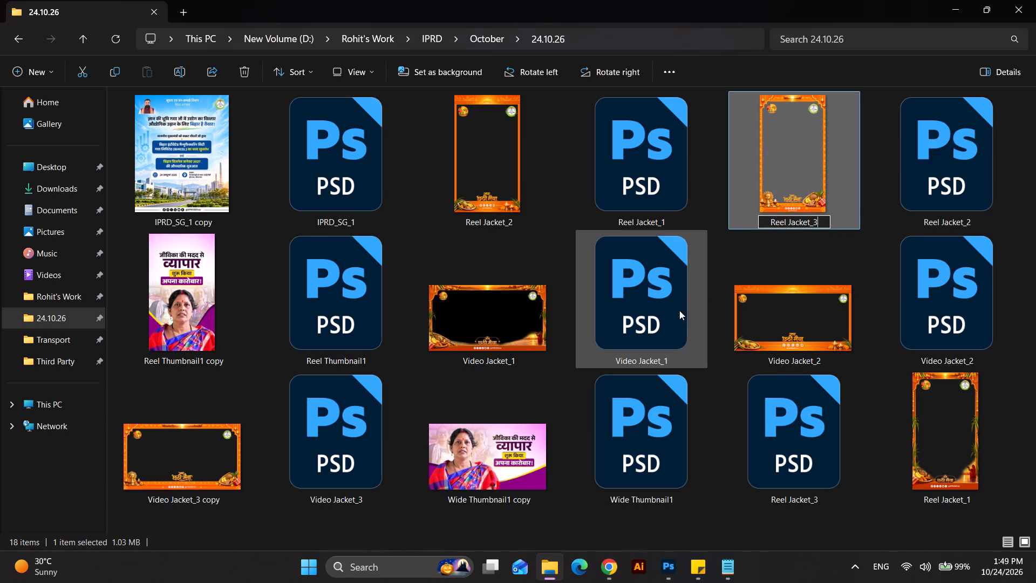
pyautogui.click(639, 334)
# Rename the Video Jacket_3 copy PNG as Video Jacket_3.
pyautogui.click(167, 470)
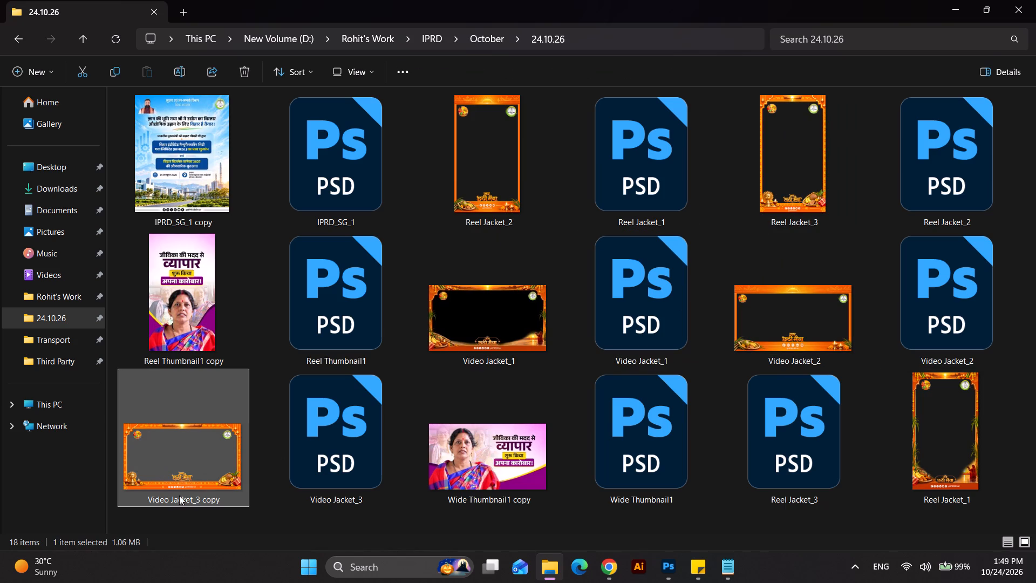
pyautogui.click(182, 501)
pyautogui.moveTo(196, 502); pyautogui.dragTo(246, 507)
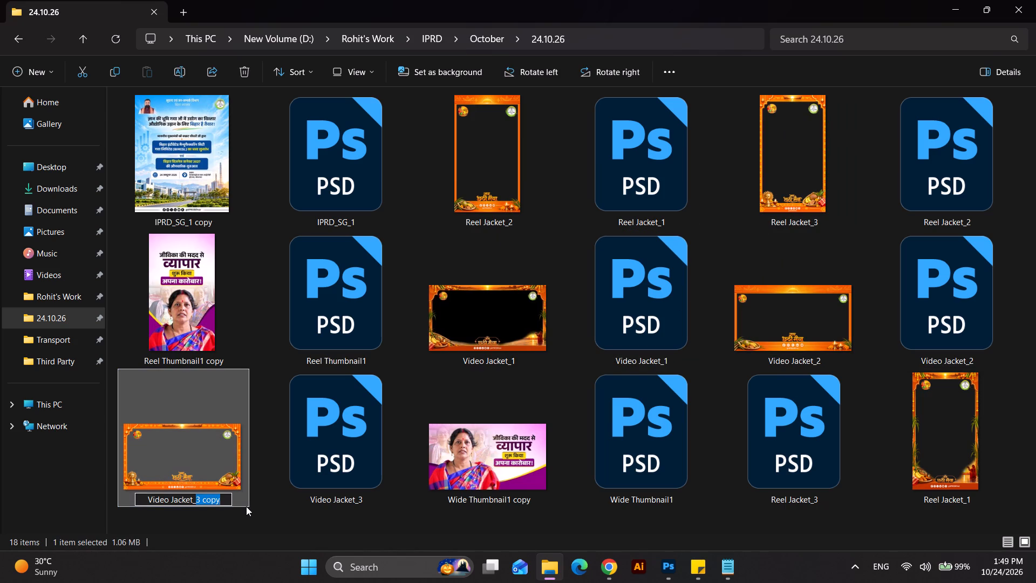
pyautogui.press('3')
pyautogui.click(305, 410)
pyautogui.click(267, 306)
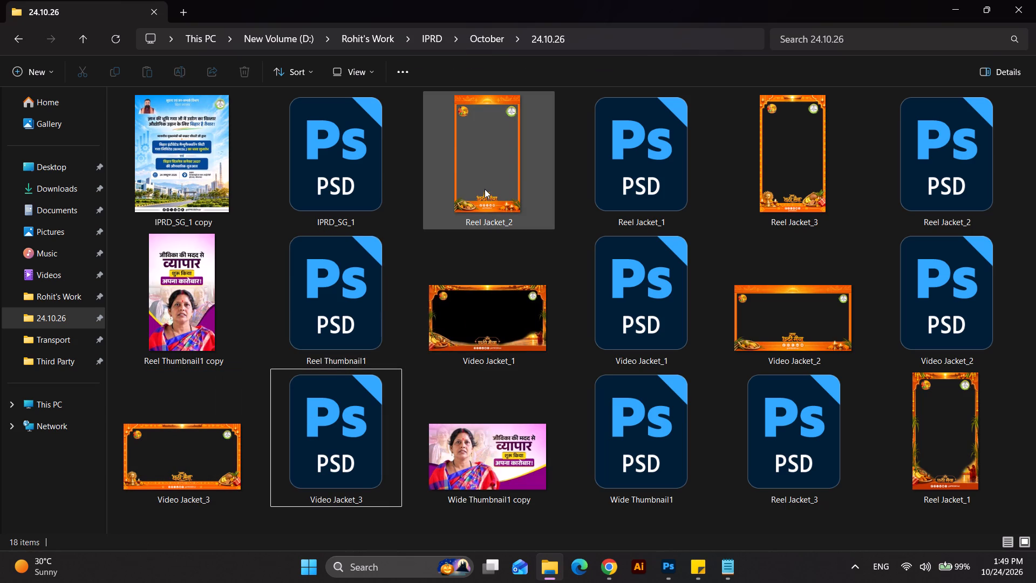
# Switch to Photoshop and copy the जय छठी मैया logo layer from the Reel Jacket_3 document.
pyautogui.click(500, 194)
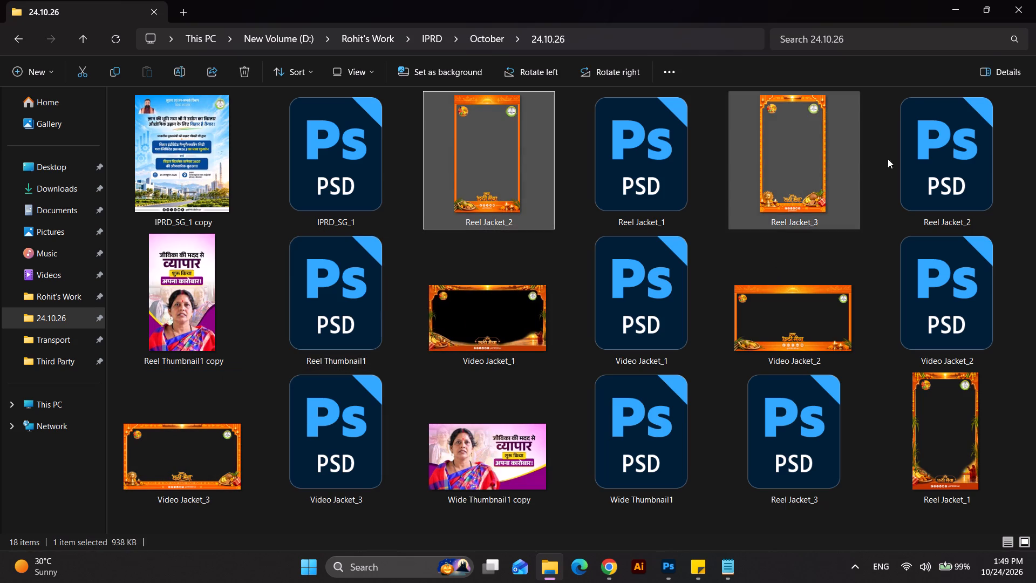
pyautogui.click(950, 8)
pyautogui.click(606, 483)
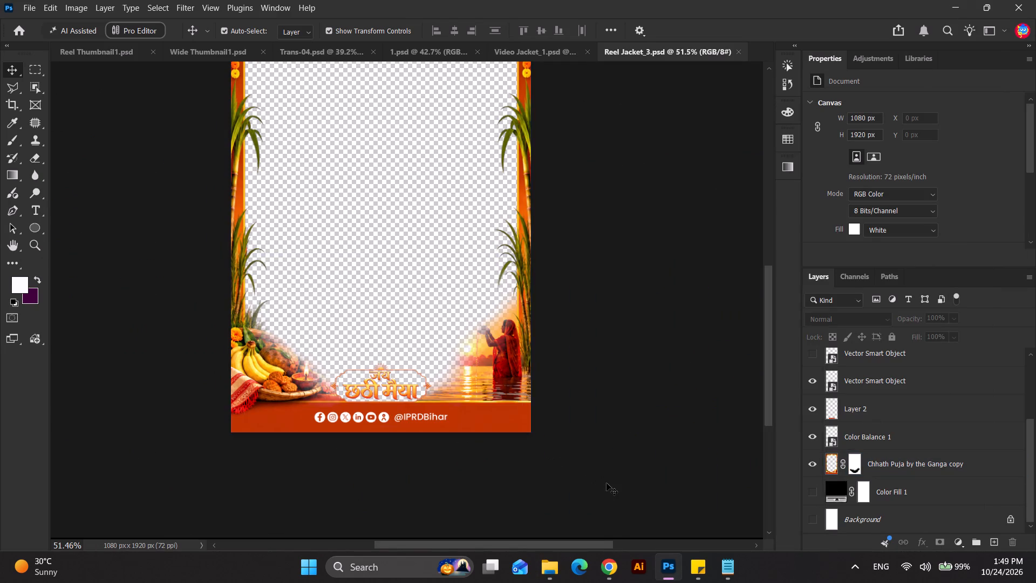
pyautogui.scroll(-10, 606, 483)
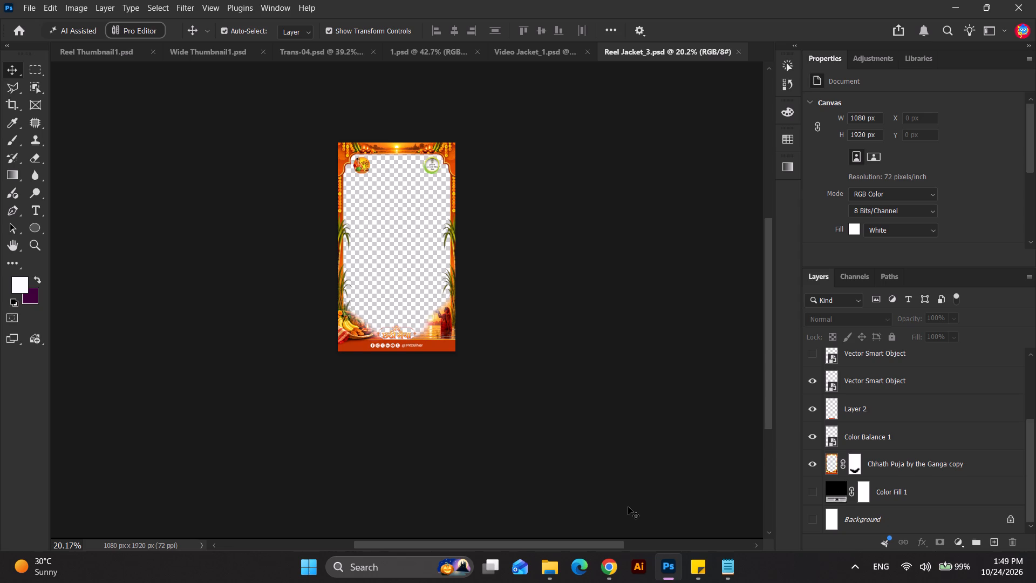
pyautogui.scroll(7, 398, 338)
pyautogui.click(400, 331)
pyautogui.hotkey('ctrl', 'c')
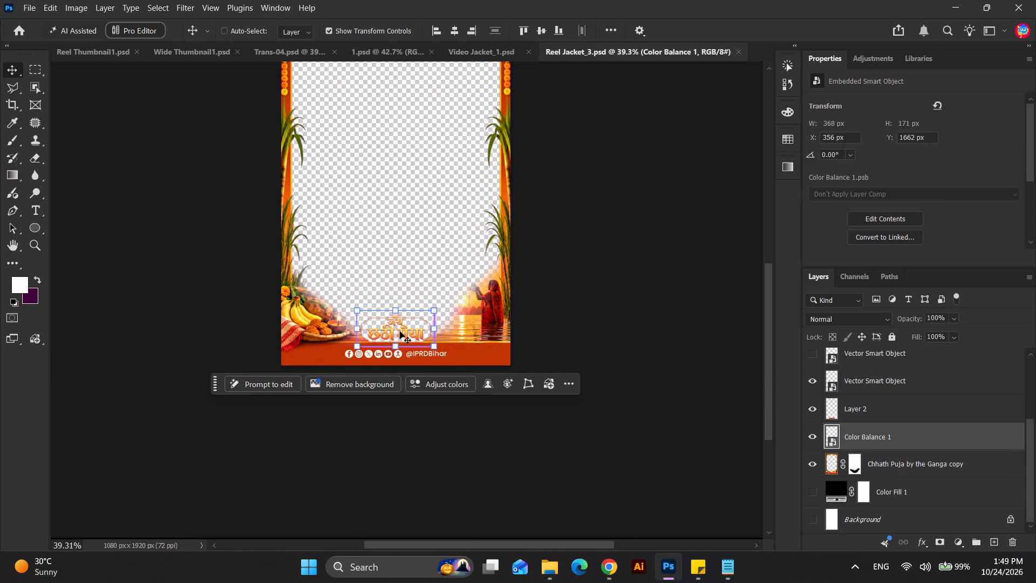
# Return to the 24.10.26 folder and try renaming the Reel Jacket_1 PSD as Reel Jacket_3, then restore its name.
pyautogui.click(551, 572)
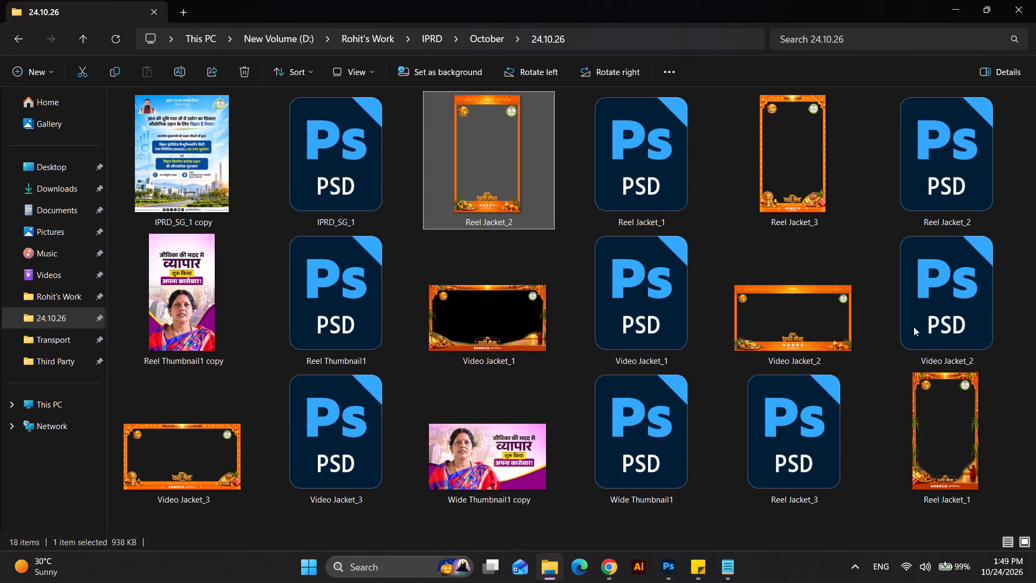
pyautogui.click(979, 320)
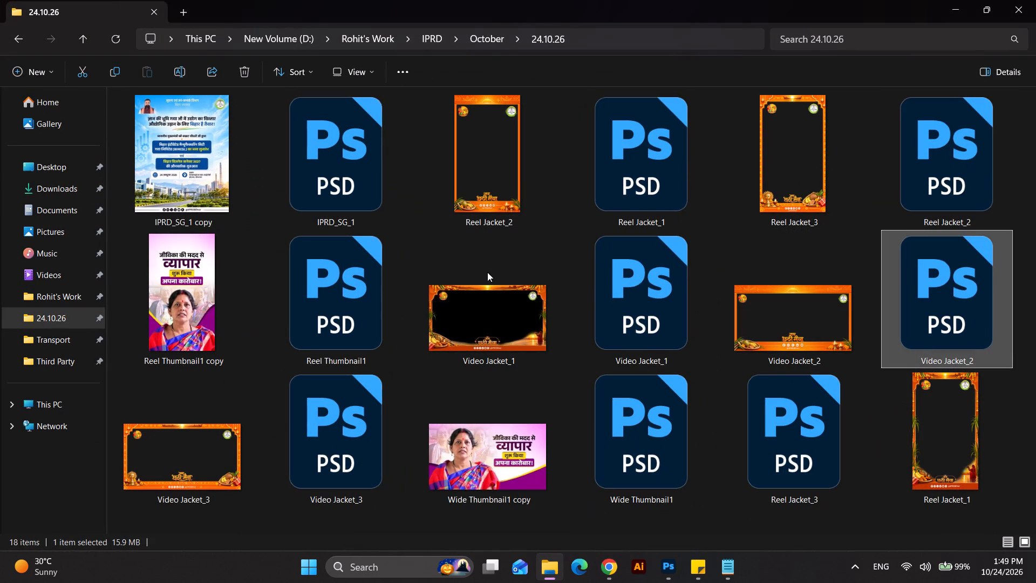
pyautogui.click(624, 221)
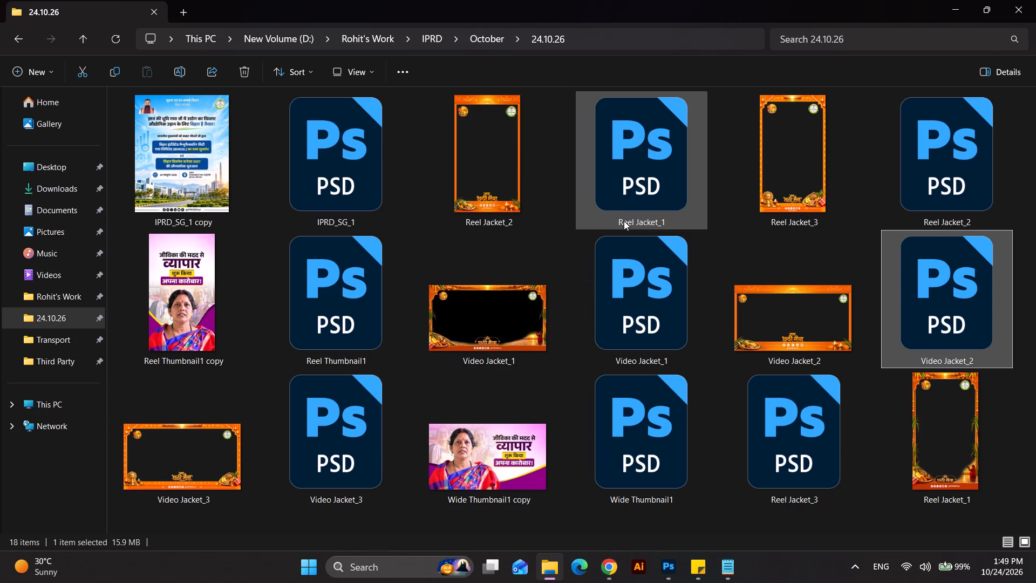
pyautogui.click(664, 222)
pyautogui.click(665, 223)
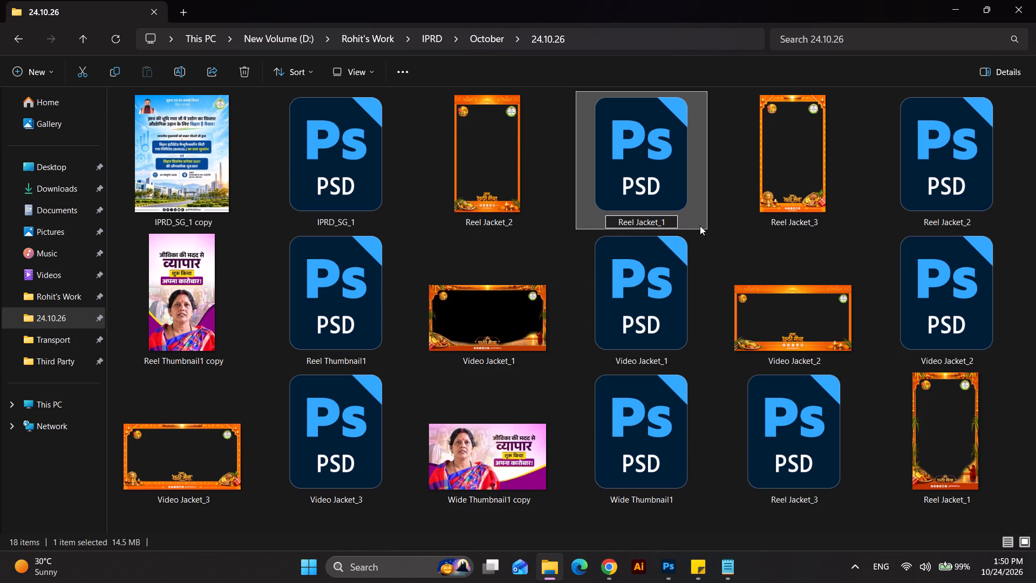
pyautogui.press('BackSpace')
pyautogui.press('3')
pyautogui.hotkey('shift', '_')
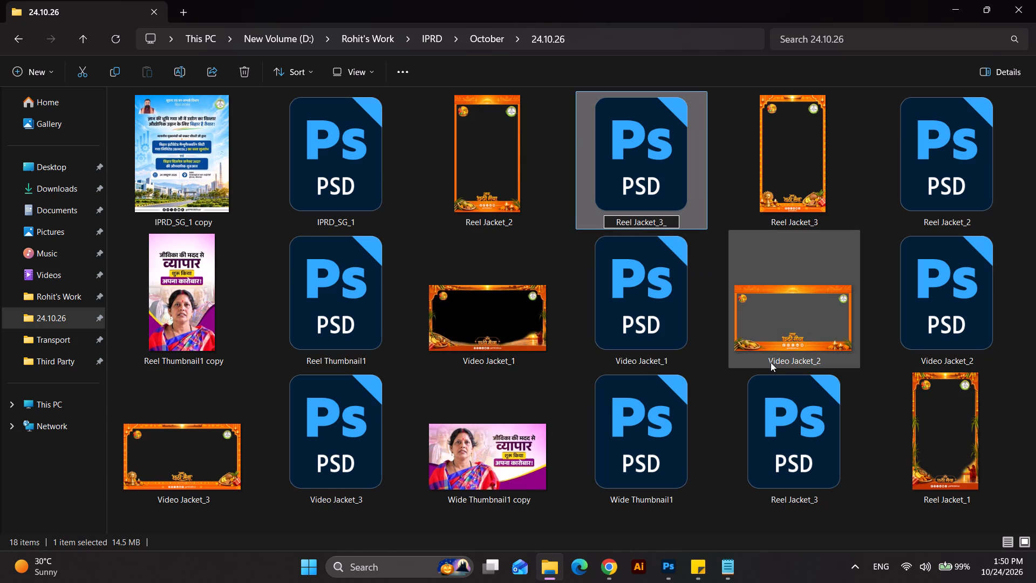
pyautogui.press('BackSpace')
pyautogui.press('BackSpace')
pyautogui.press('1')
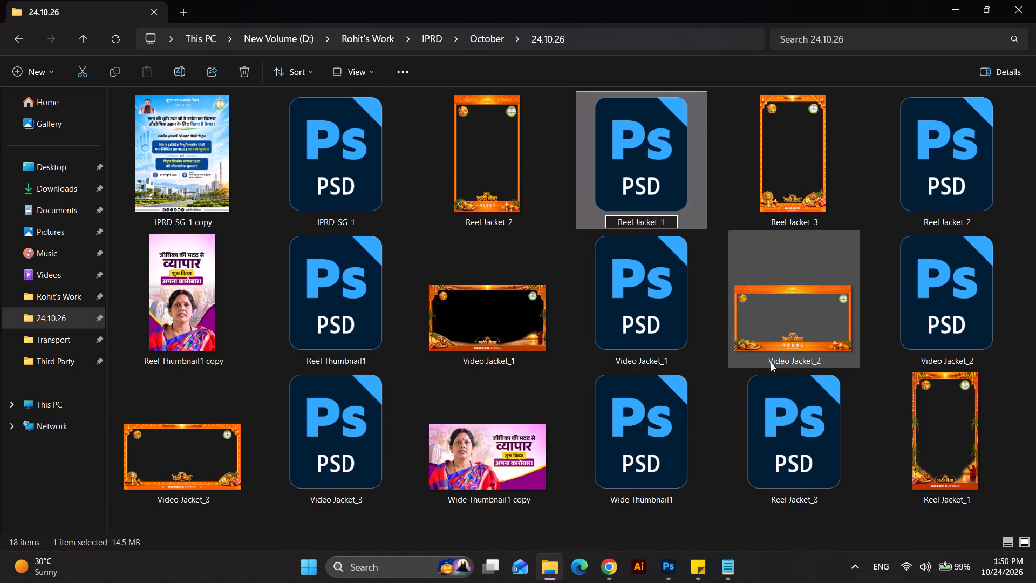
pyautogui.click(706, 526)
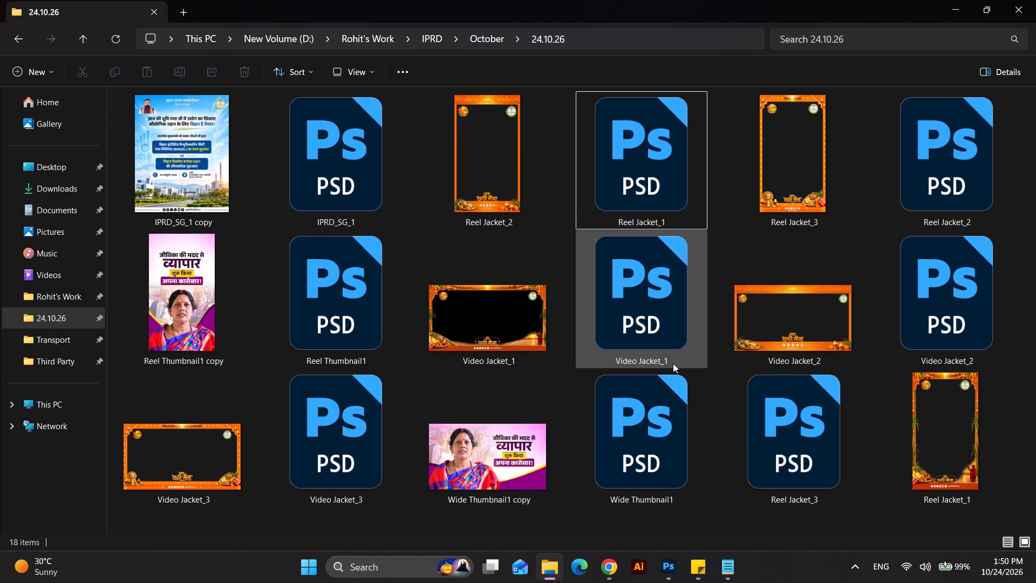
# Open the Reel Jacket_1 PSD in Photoshop to check which reel frame design it holds, then close it and return to the folder.
pyautogui.scroll(-1, 720, 369)
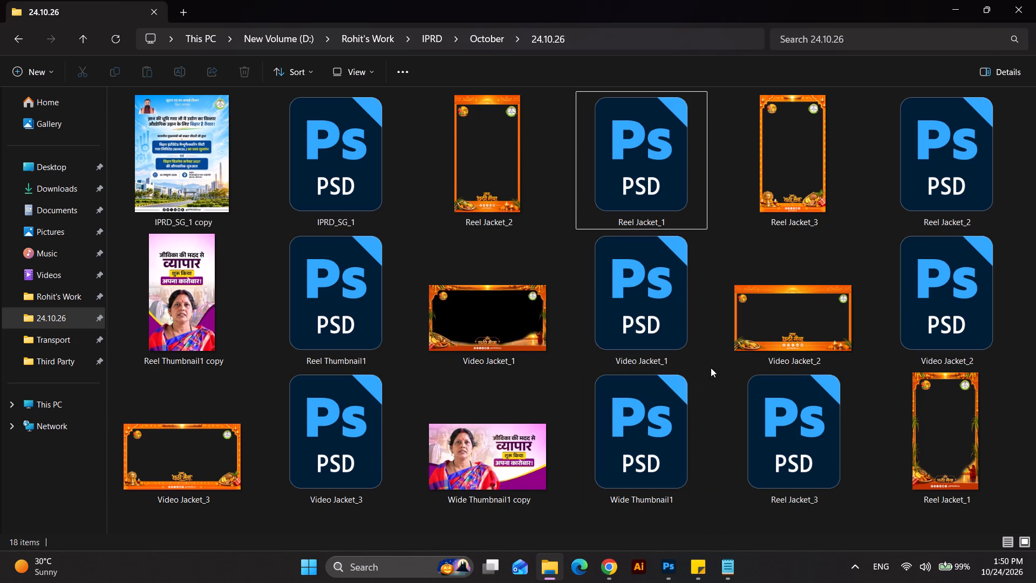
pyautogui.click(339, 437)
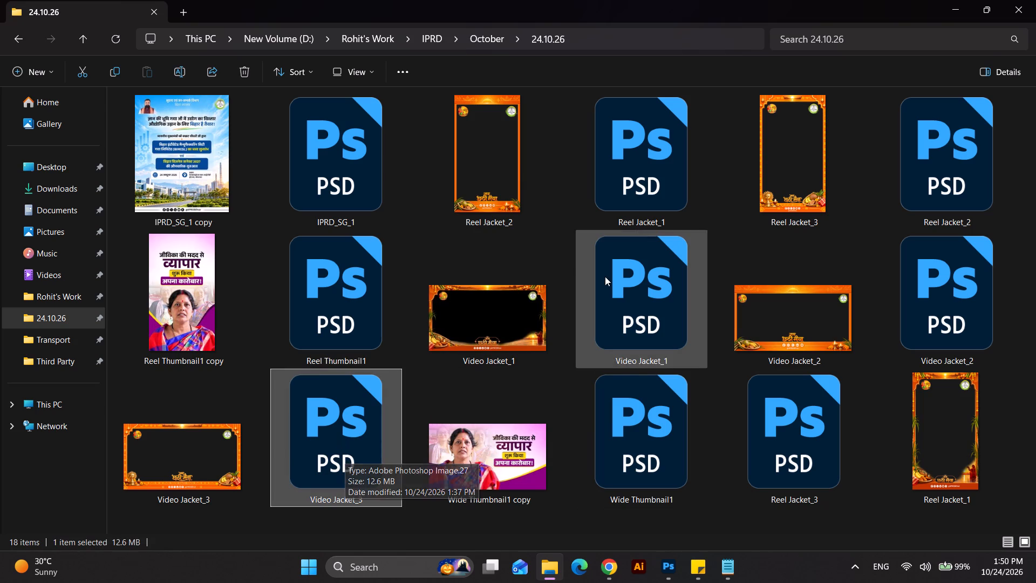
pyautogui.click(642, 214)
pyautogui.doubleClick(642, 195)
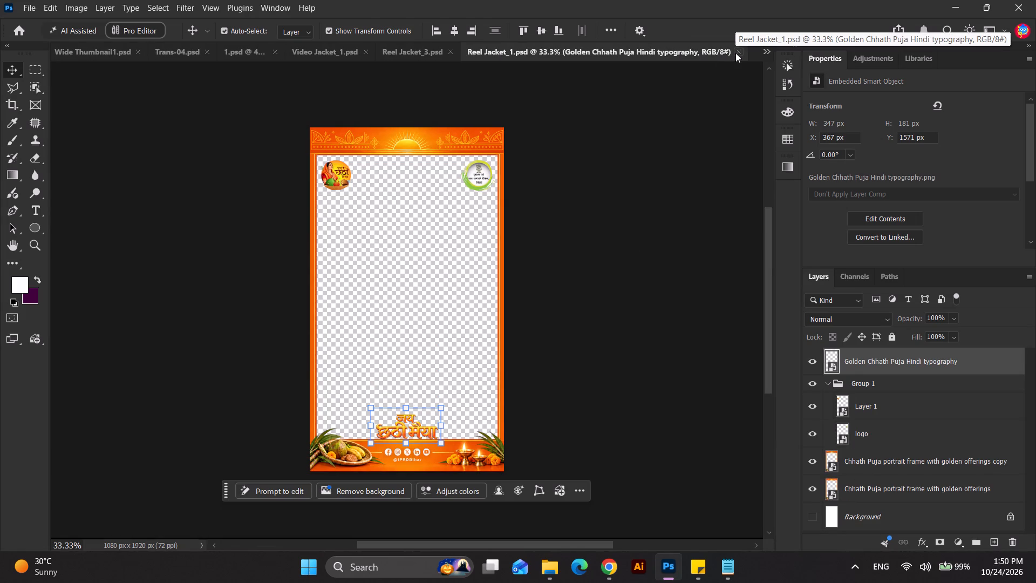
pyautogui.click(735, 53)
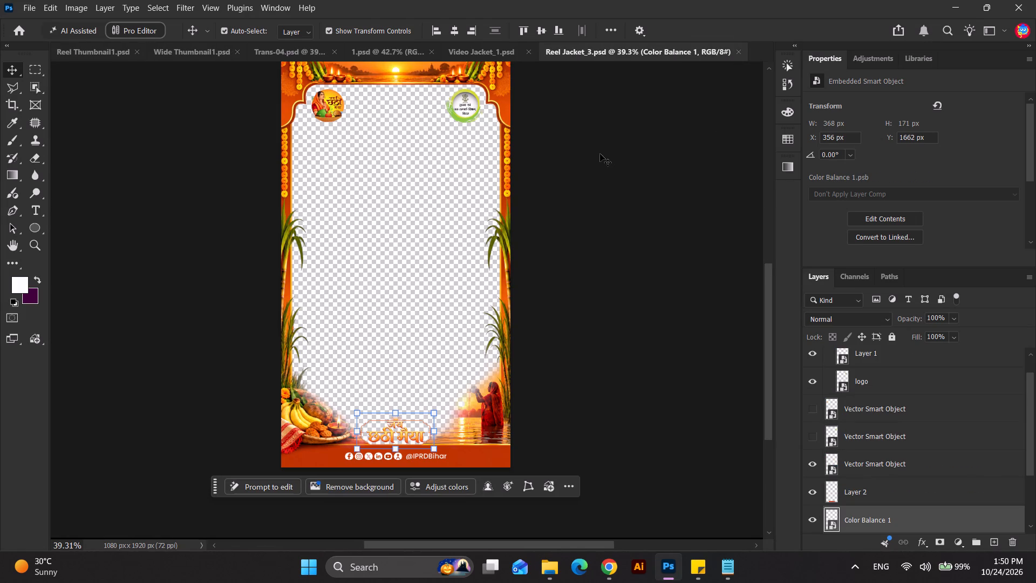
pyautogui.hotkey('alt', 'Tab')
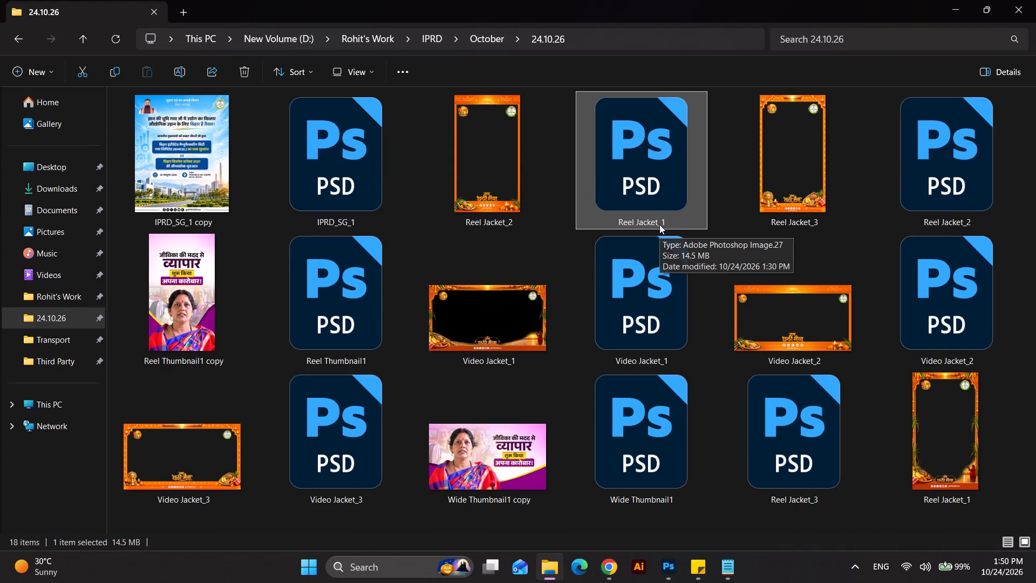
pyautogui.doubleClick(658, 188)
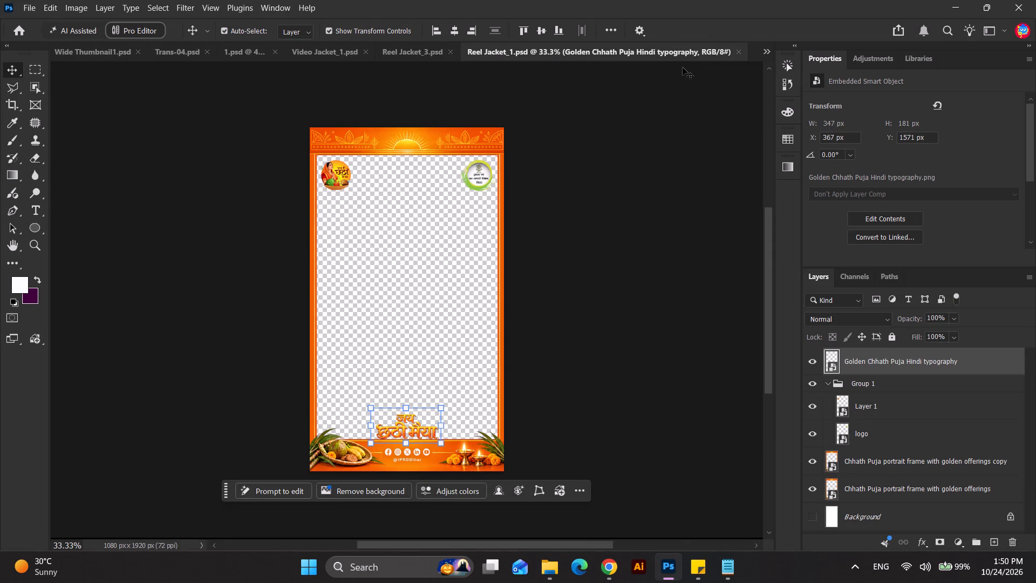
pyautogui.click(739, 53)
pyautogui.hotkey('alt', 'Tab')
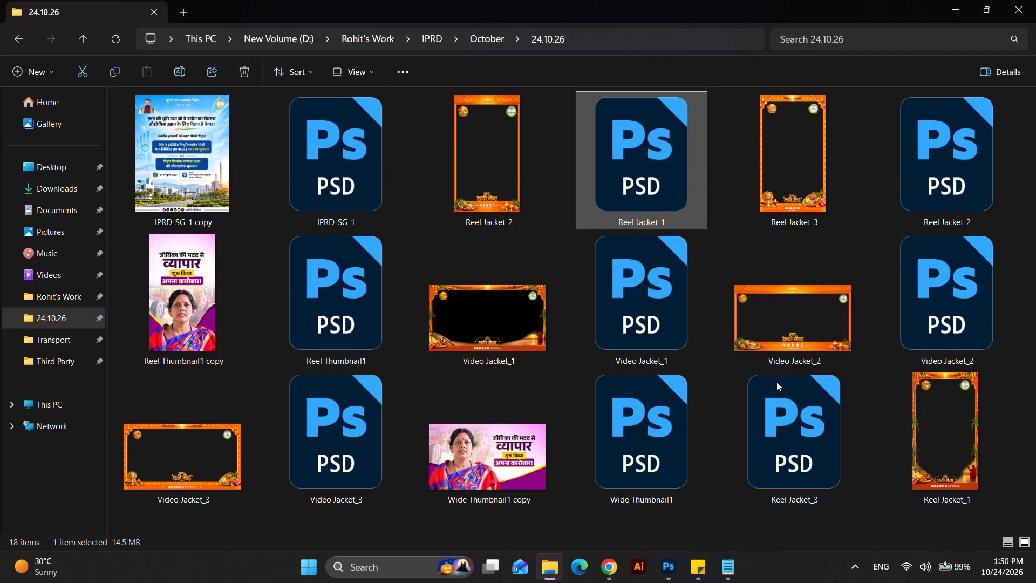
# Rename the Reel Jacket_1 PSD as Reel Jacket_2.
pyautogui.click(661, 228)
pyautogui.click(662, 222)
pyautogui.moveTo(662, 225); pyautogui.dragTo(667, 226)
pyautogui.moveTo(667, 226); pyautogui.dragTo(660, 226)
pyautogui.press('2')
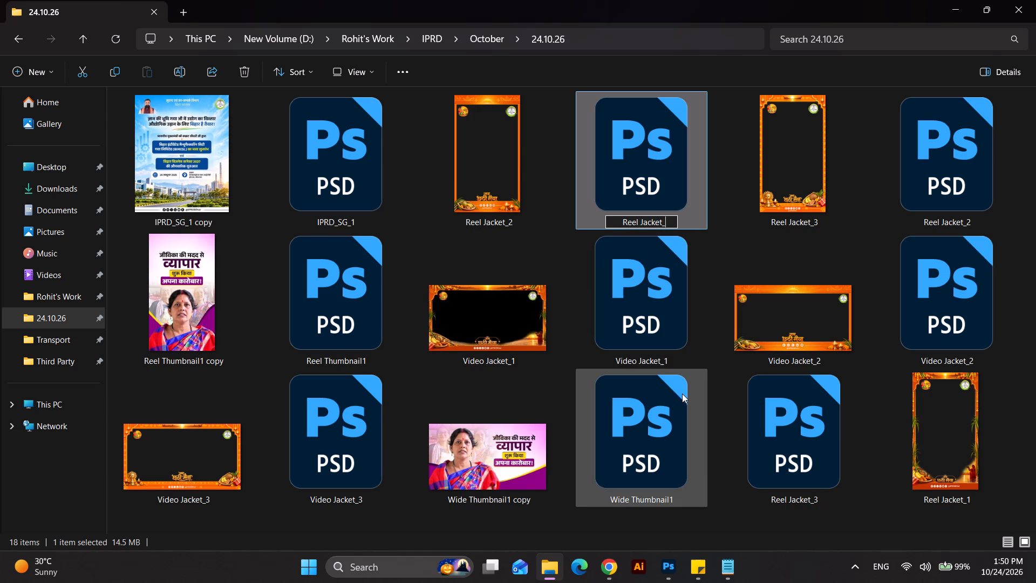